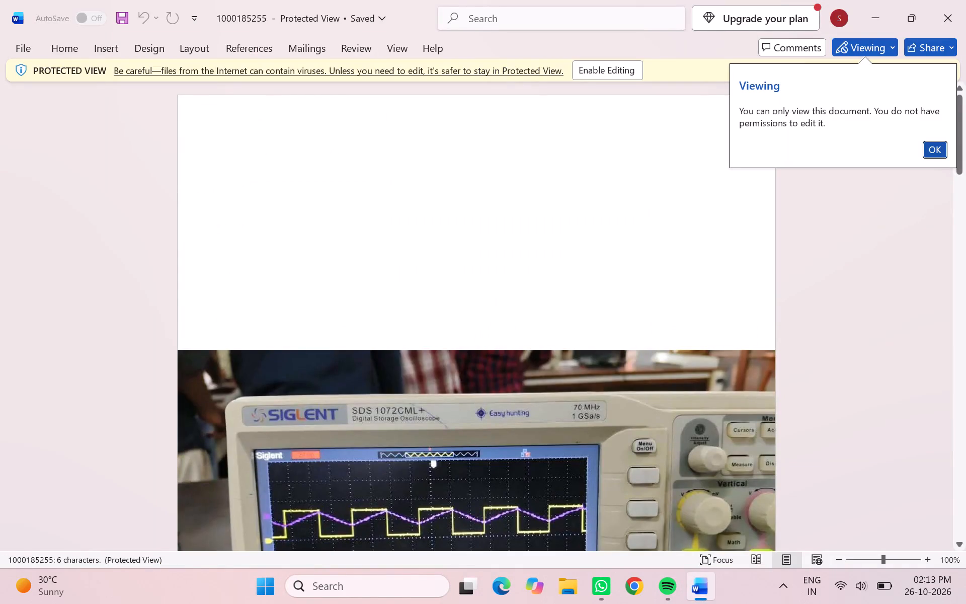
scroll(551, 381, "down", 4)
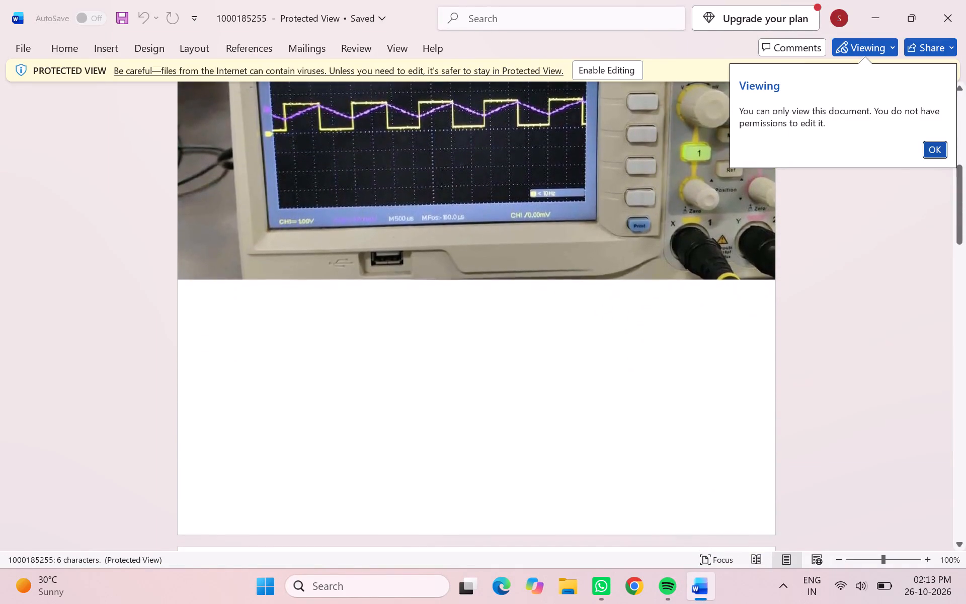
left_click(599, 68)
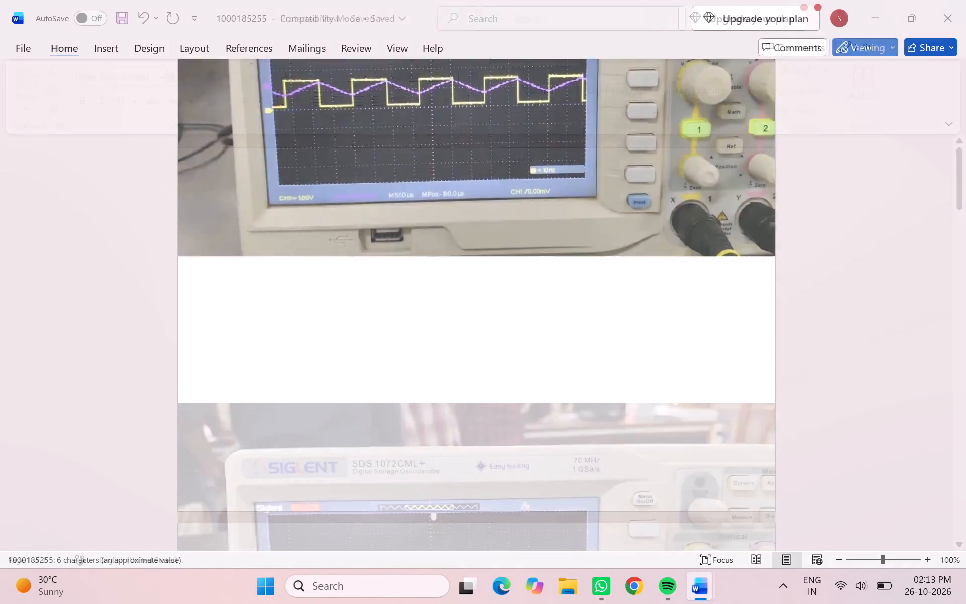
Look through the document's pages of oscilloscope photos at different zoom levels and in reading view.
scroll(490, 319, "down", 4)
scroll(490, 319, "down", 3, "ctrl")
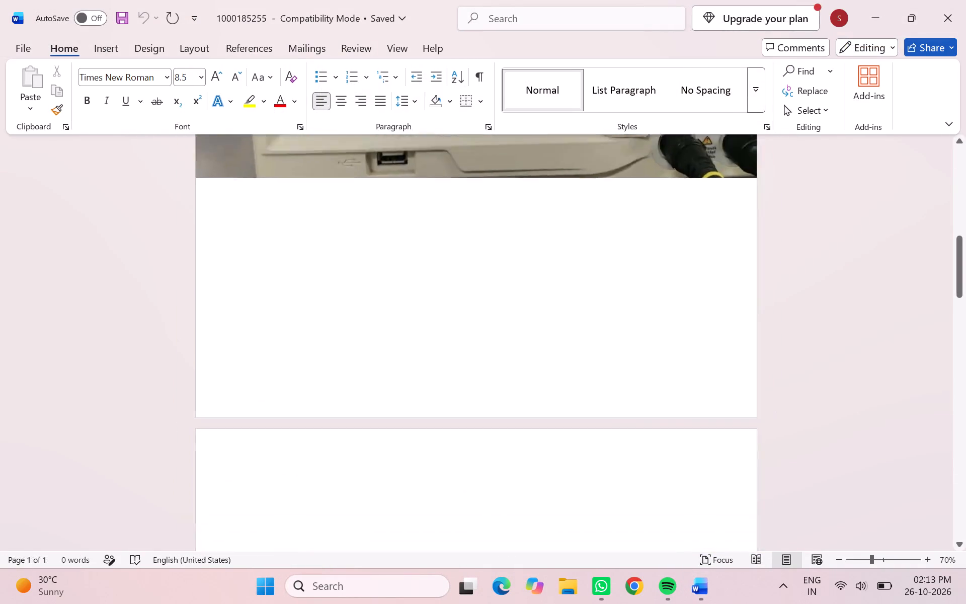
scroll(490, 319, "down", 4, "ctrl")
scroll(490, 319, "down", 1)
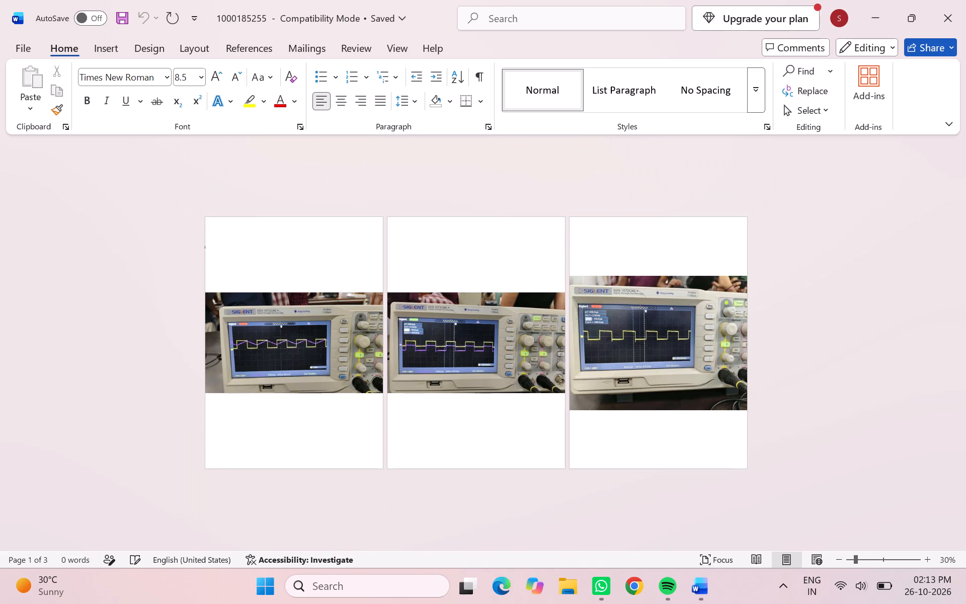
scroll(490, 319, "up", 2, "ctrl")
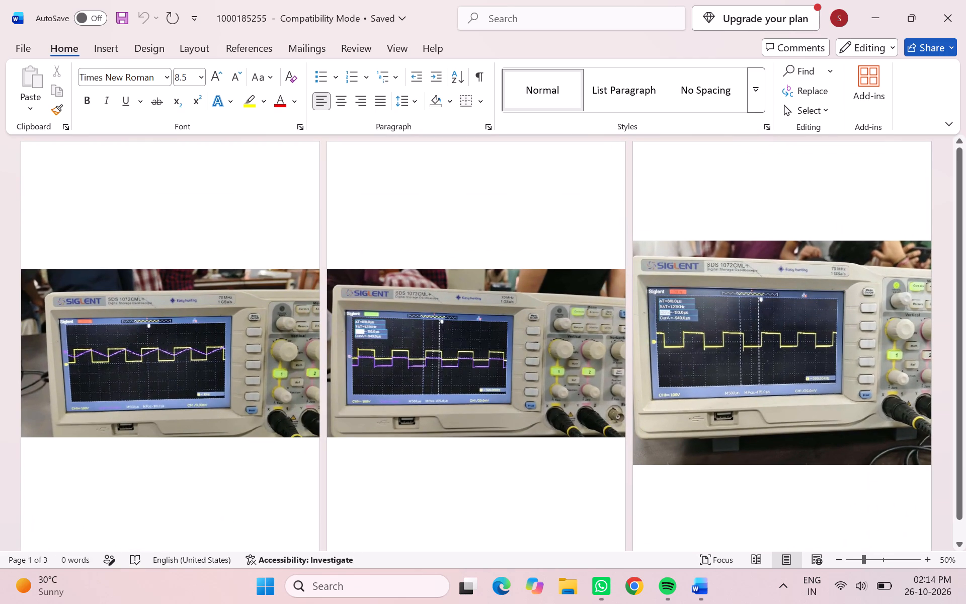
scroll(374, 346, "down", 5, "ctrl")
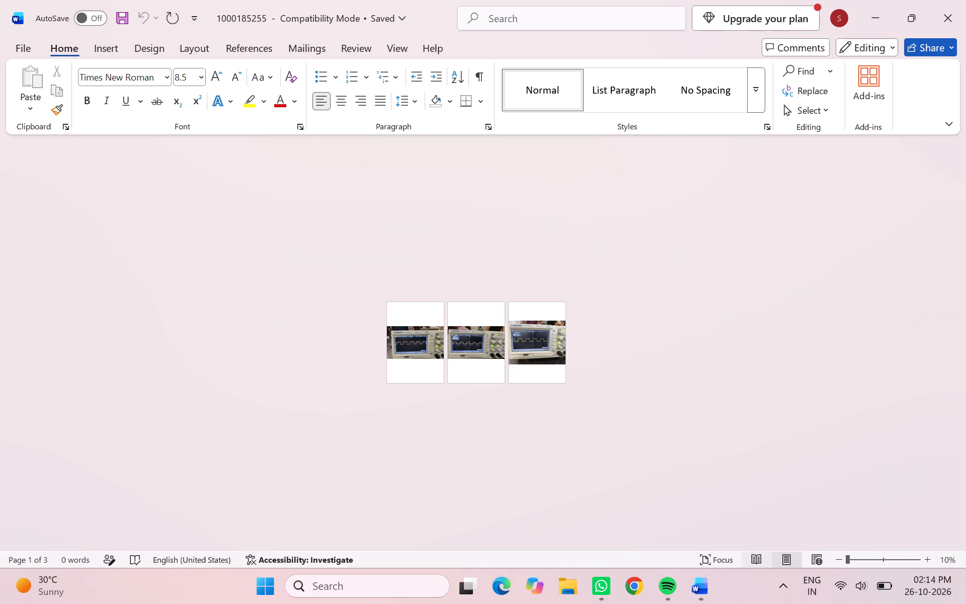
left_click(789, 561)
left_click(761, 565)
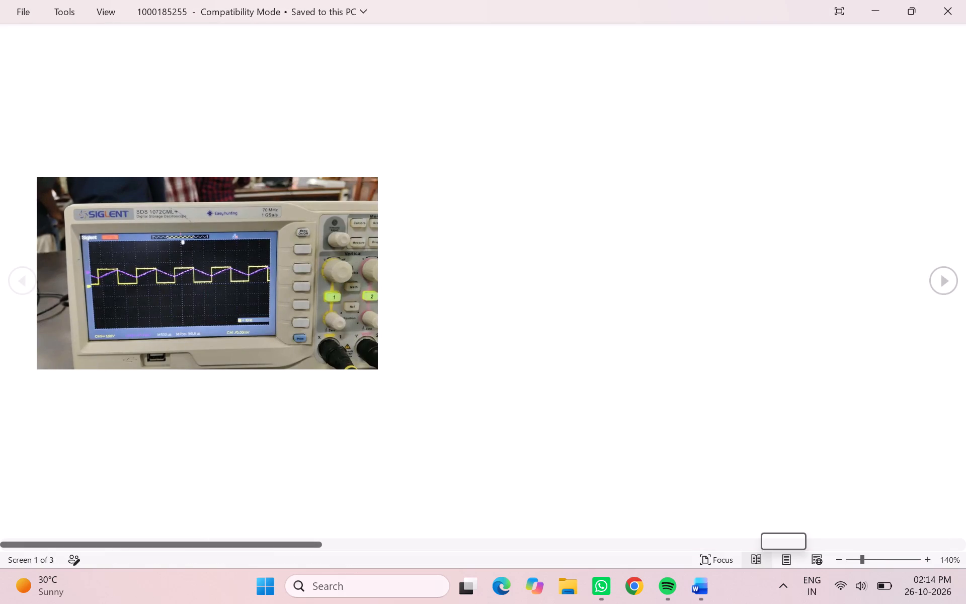
left_click(793, 560)
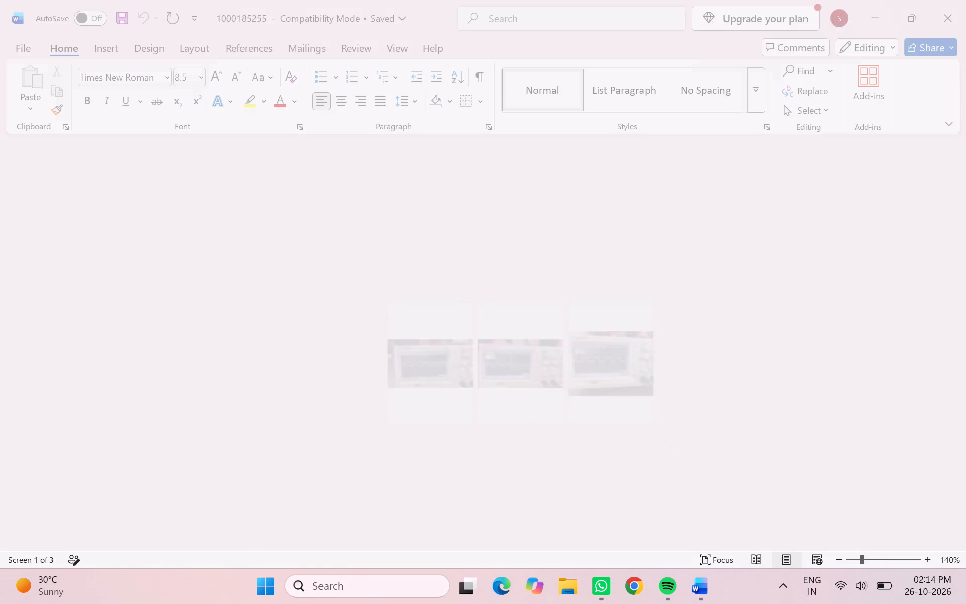
scroll(512, 355, "up", 8, "ctrl")
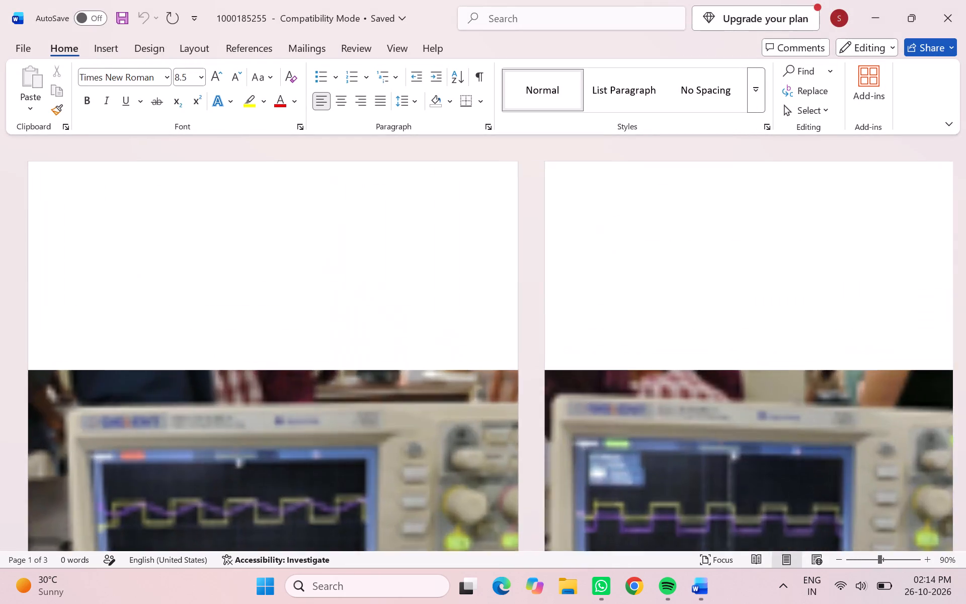
scroll(512, 355, "down", 3)
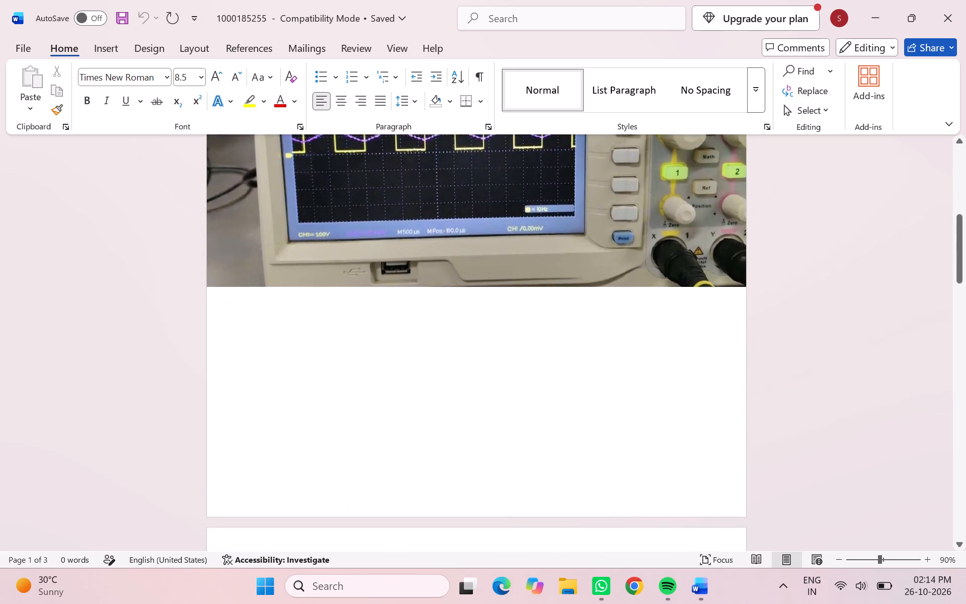
scroll(512, 355, "down", 1)
scroll(512, 355, "down", 3, "ctrl")
scroll(512, 355, "down", 2)
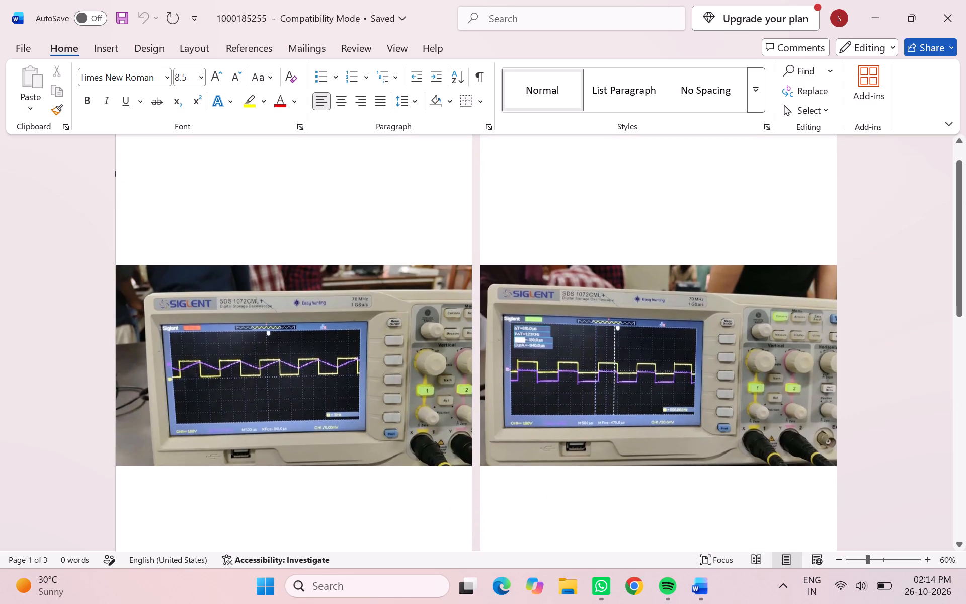
scroll(512, 355, "down", 2)
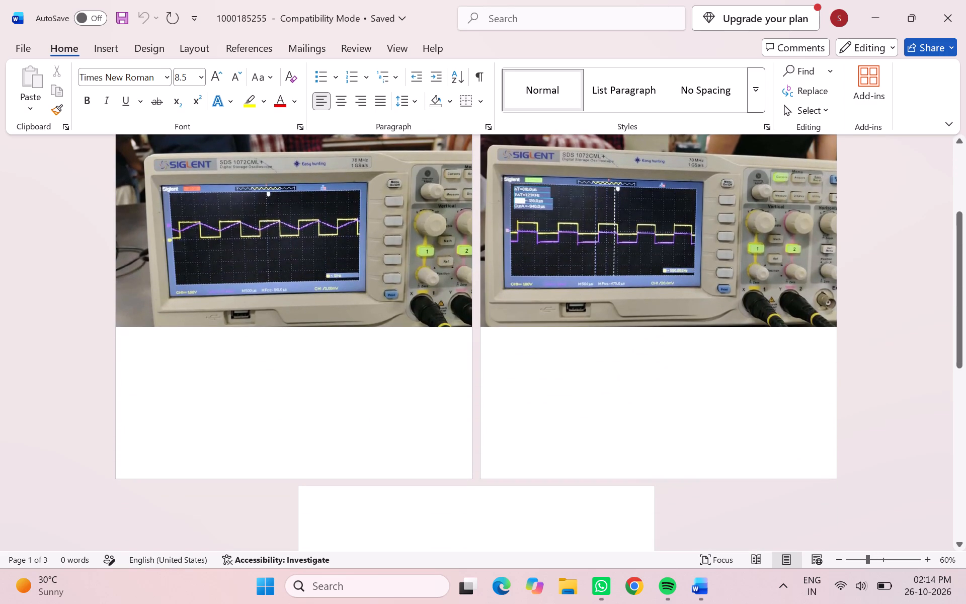
Move the second page's oscilloscope photo to the bottom of the first page, nearly aligned with its left edge.
left_click_drag(609, 265, 397, 391)
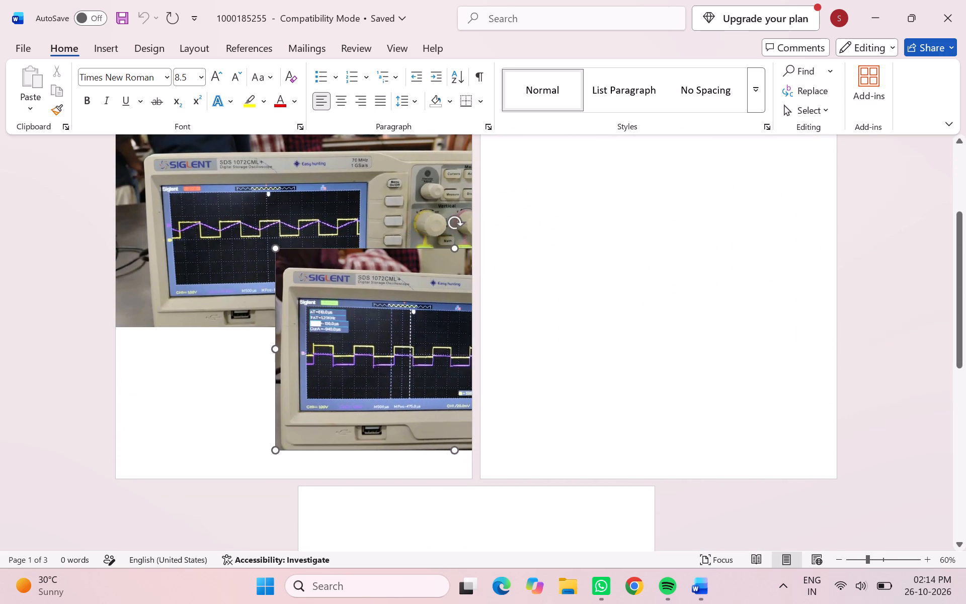
left_click_drag(397, 391, 282, 426)
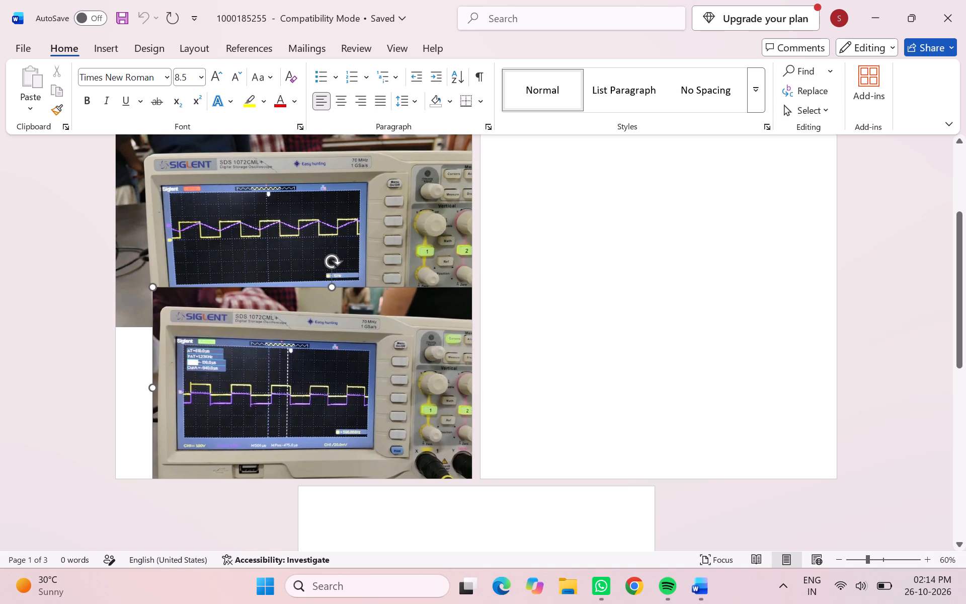
left_click_drag(282, 426, 255, 407)
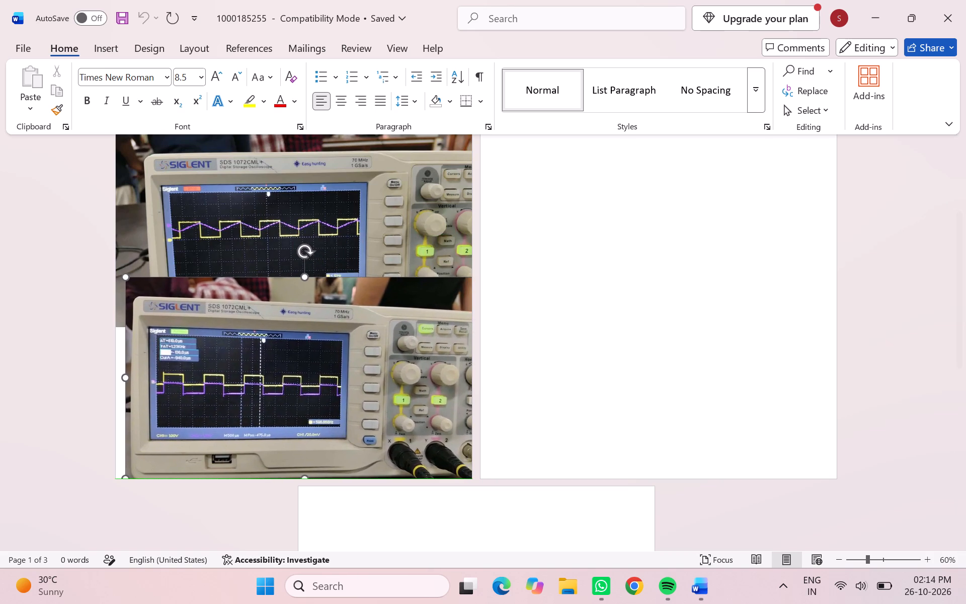
left_click_drag(255, 407, 250, 407)
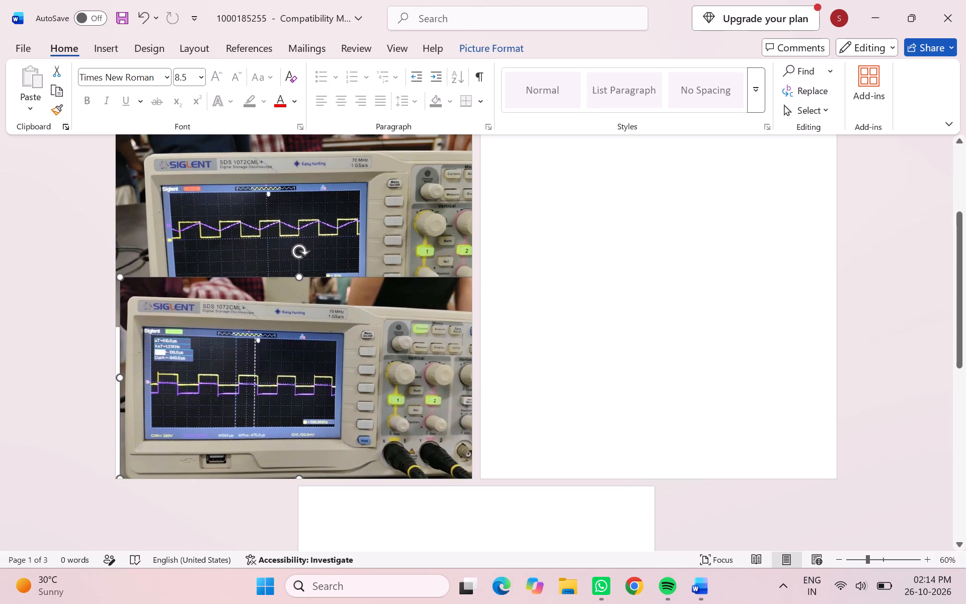
Move the first oscilloscope photo up near the top of page one, leaving a gap above the second photo.
scroll(534, 404, "right", 1)
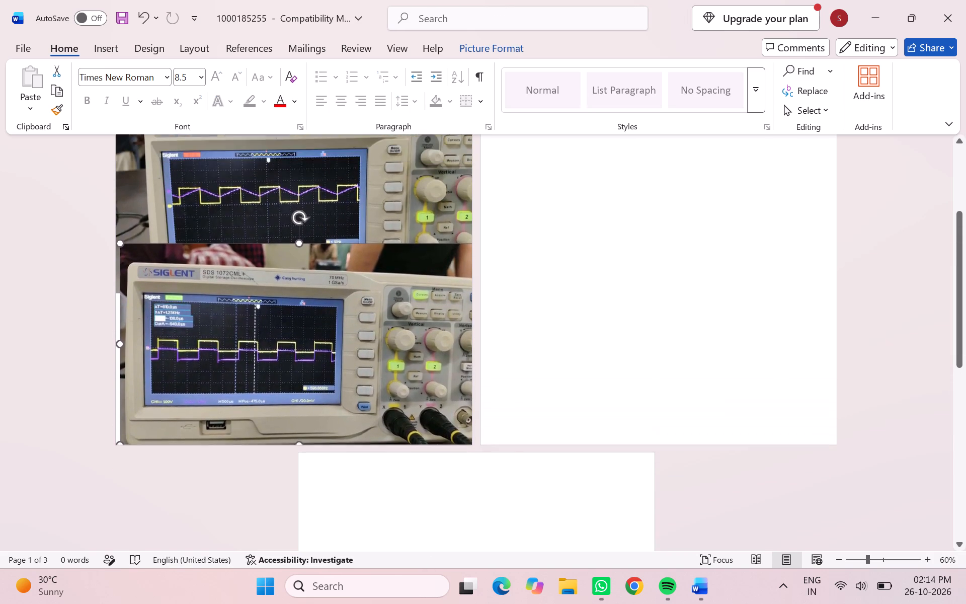
scroll(534, 404, "right", 1)
scroll(534, 404, "up", 2)
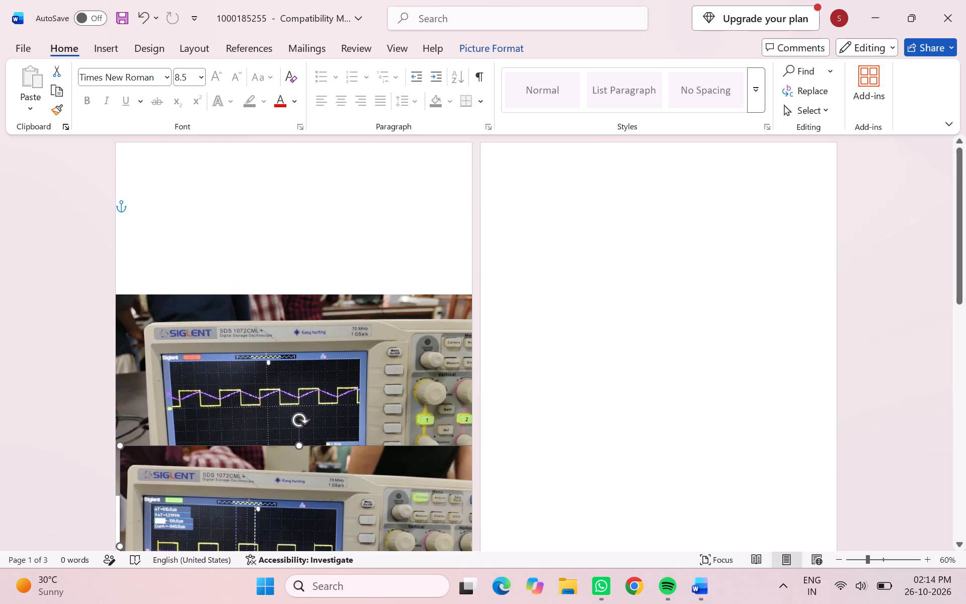
left_click(317, 392)
left_click_drag(317, 392, 317, 317)
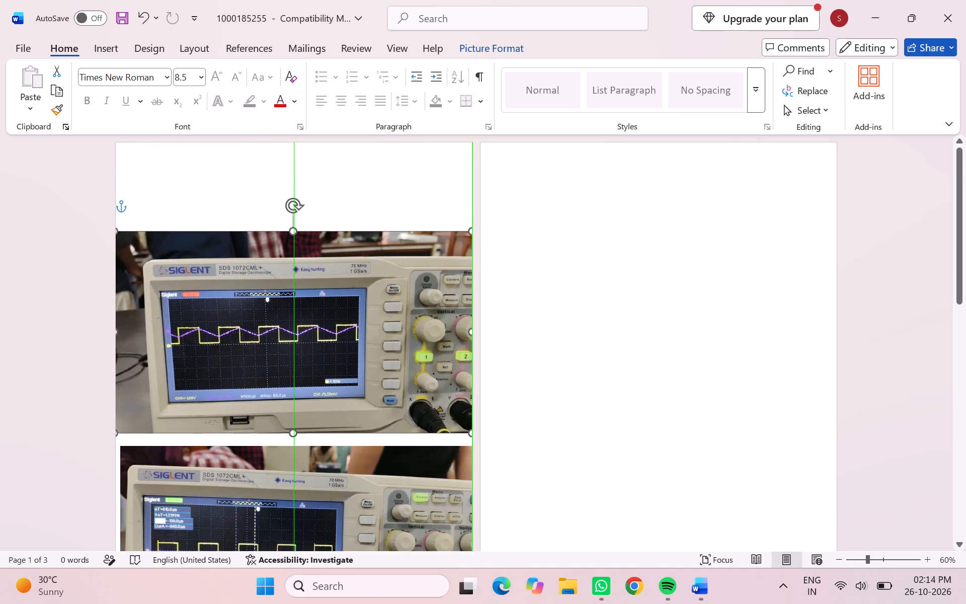
left_click_drag(317, 317, 318, 286)
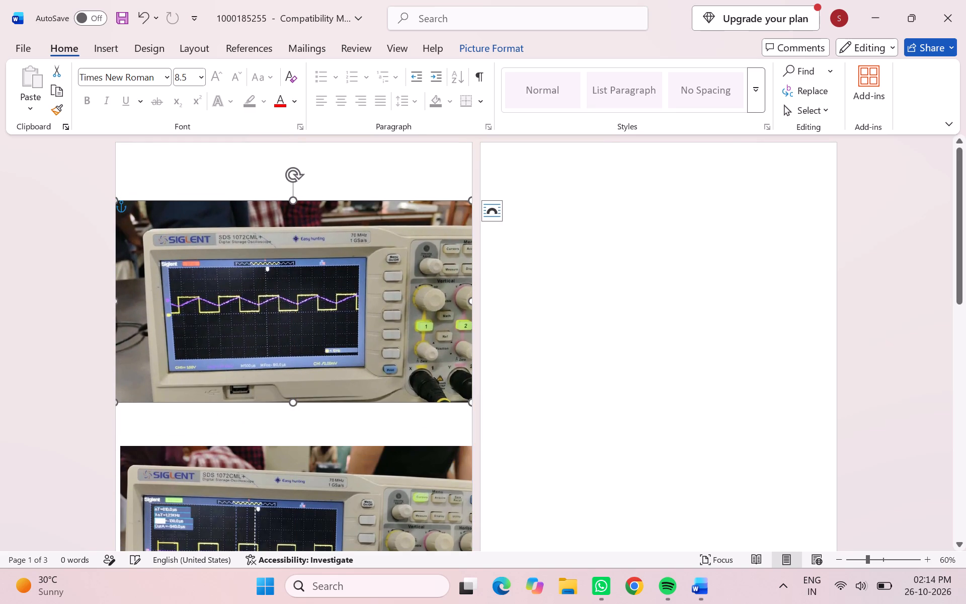
Shrink the first photo slightly in height and narrow it from both sides, leaving white margins on the page.
left_click_drag(291, 405, 291, 390)
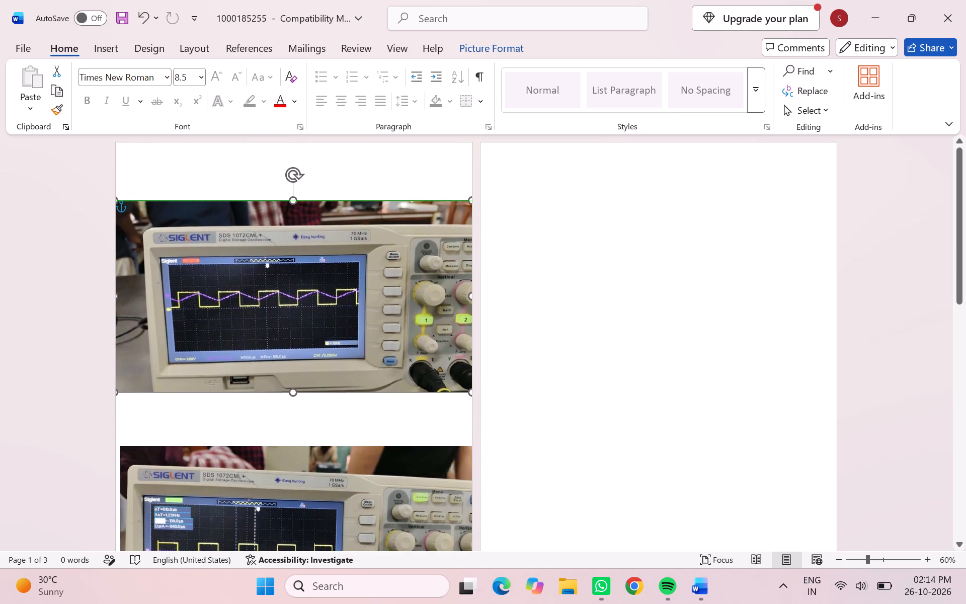
left_click_drag(291, 390, 298, 340)
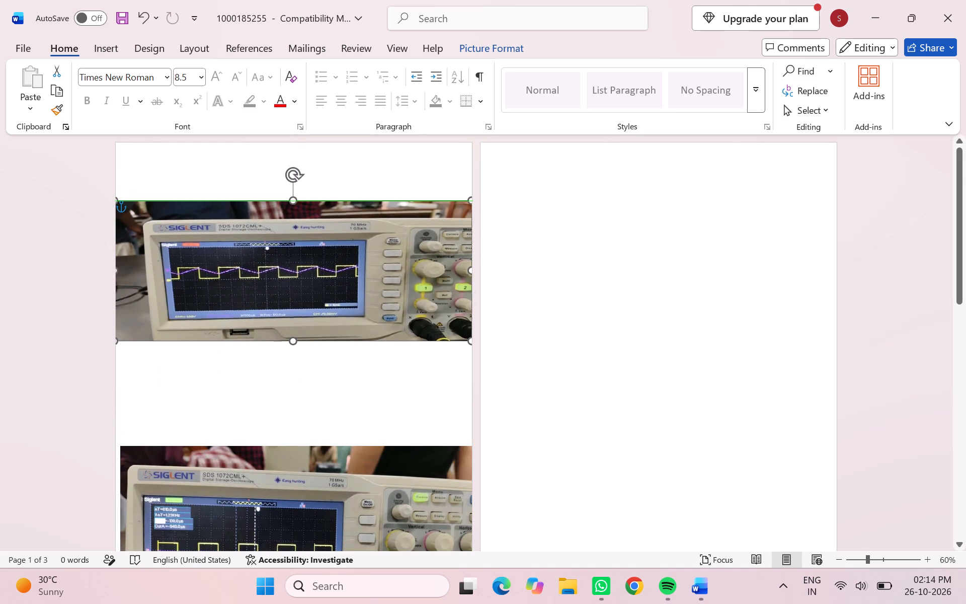
left_click_drag(298, 340, 298, 385)
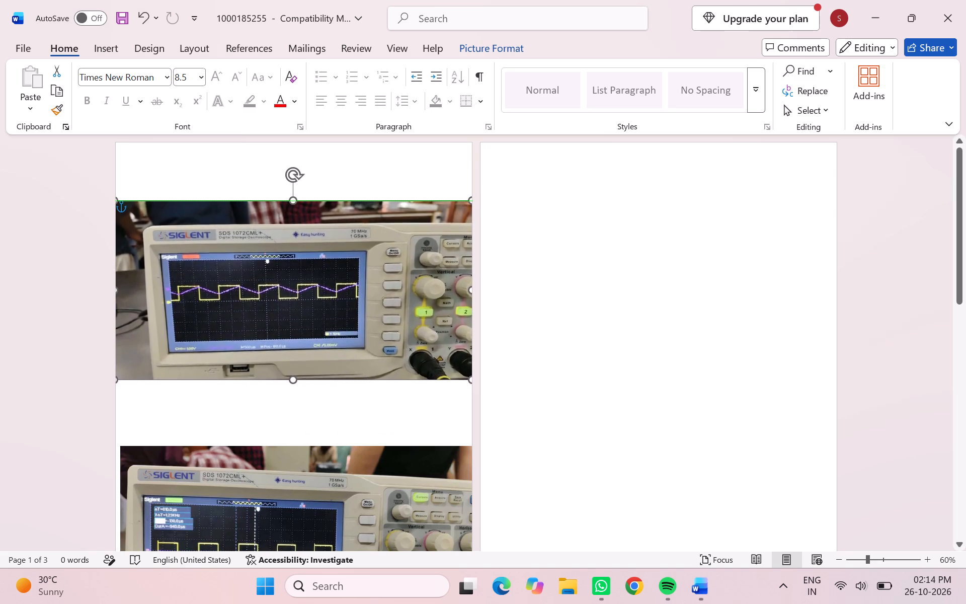
left_click_drag(298, 385, 303, 399)
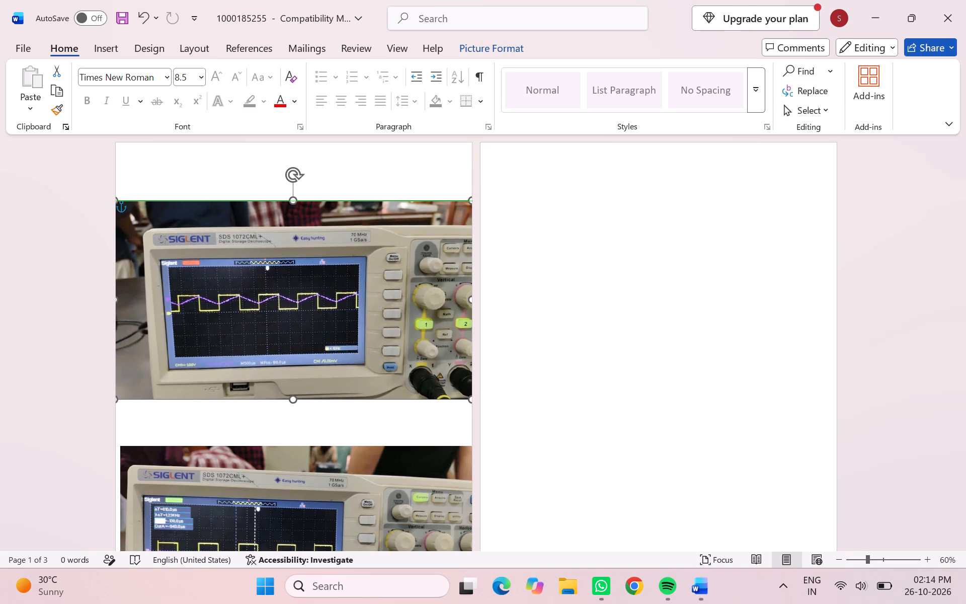
left_click_drag(303, 399, 305, 395)
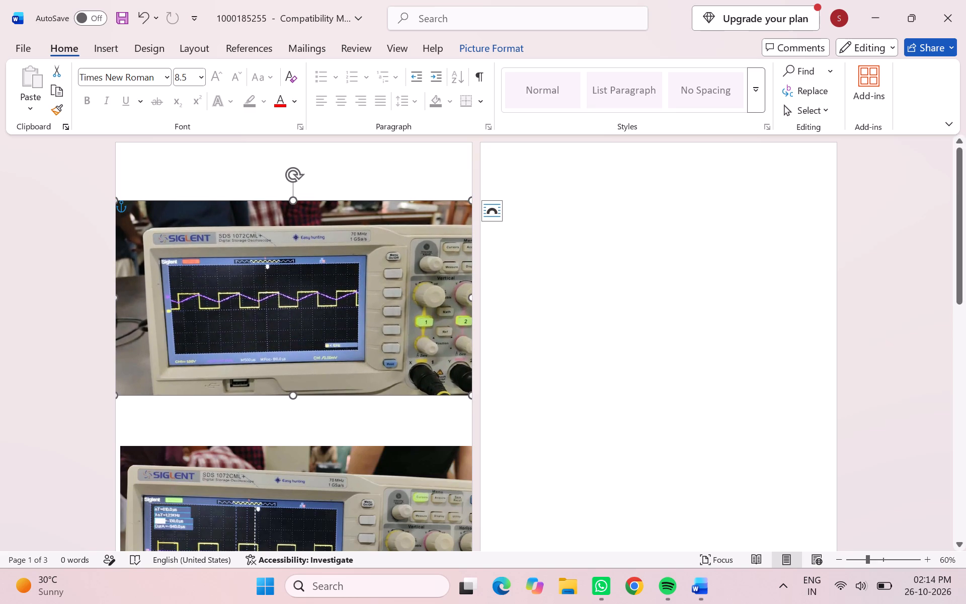
left_click_drag(468, 298, 438, 306)
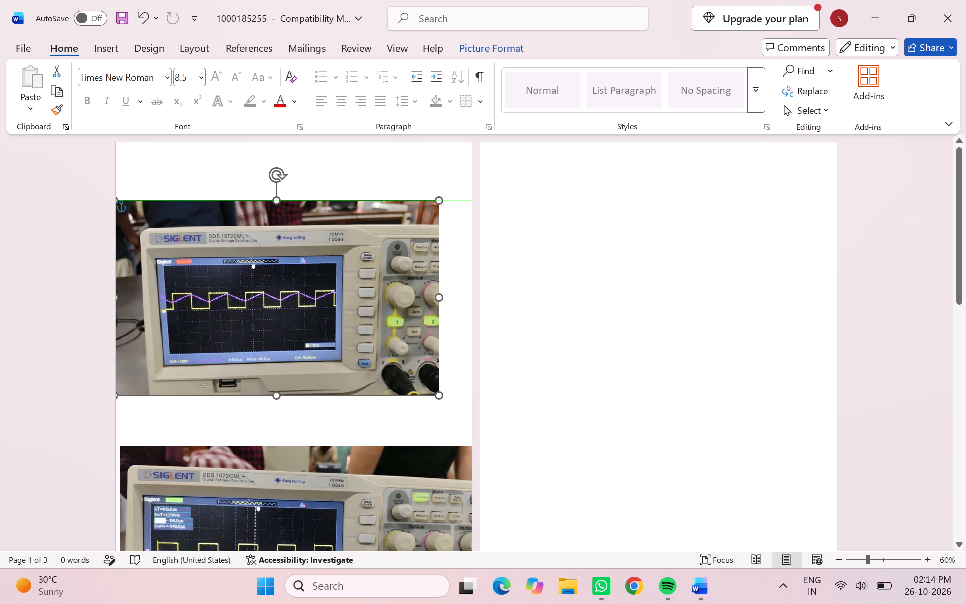
left_click_drag(438, 306, 433, 307)
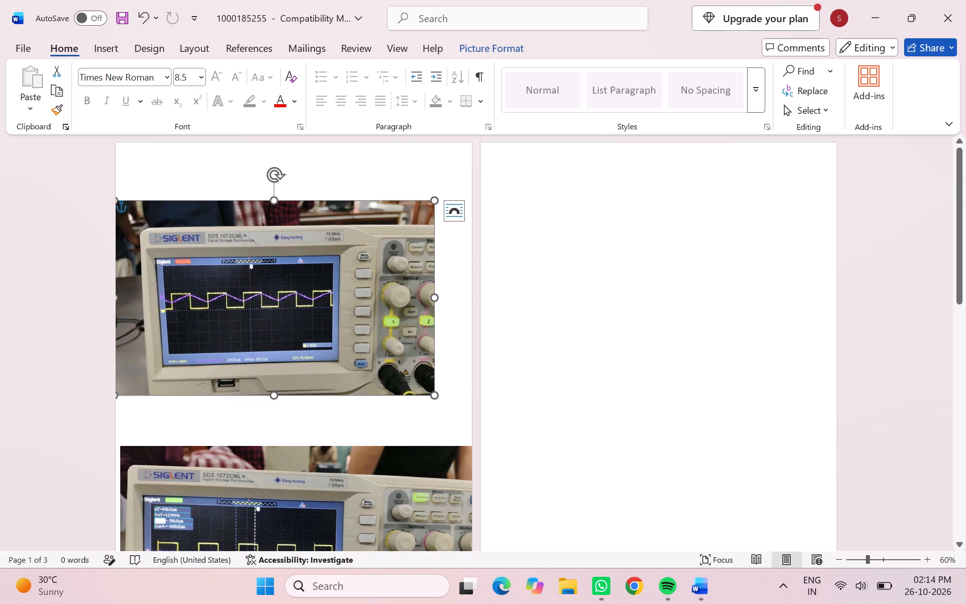
left_click_drag(116, 299, 148, 295)
Move the second photo up on page one, leaving only a small gap below the first photo.
scroll(252, 291, "up", 1)
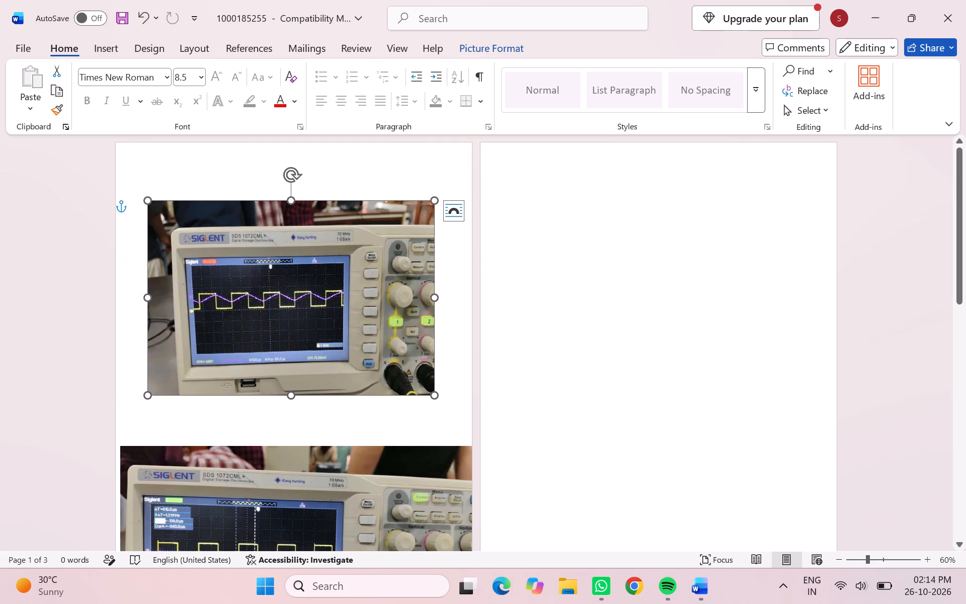
scroll(252, 291, "up", 1)
scroll(410, 304, "up", 1)
left_click_drag(359, 471, 360, 447)
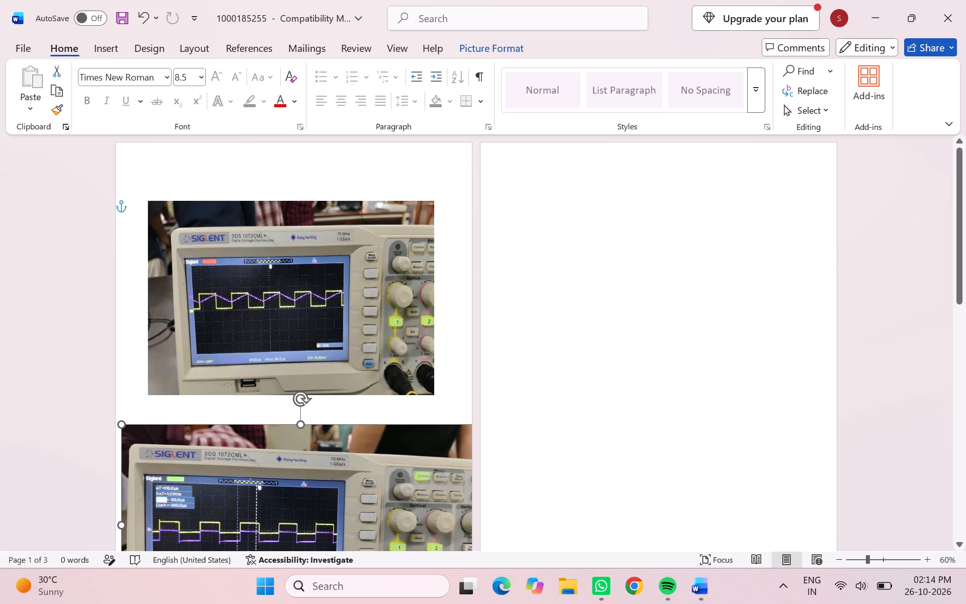
left_click_drag(360, 447, 360, 437)
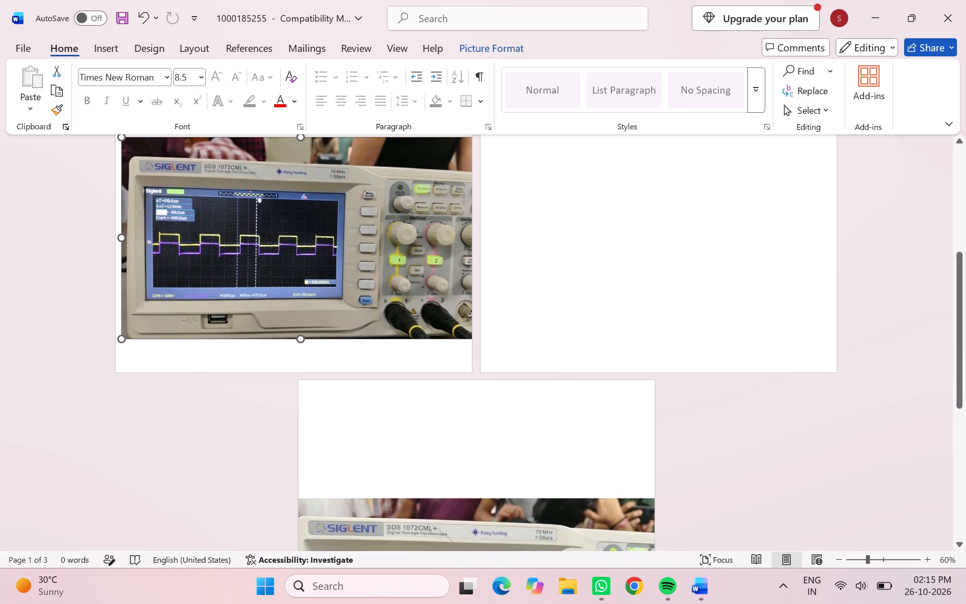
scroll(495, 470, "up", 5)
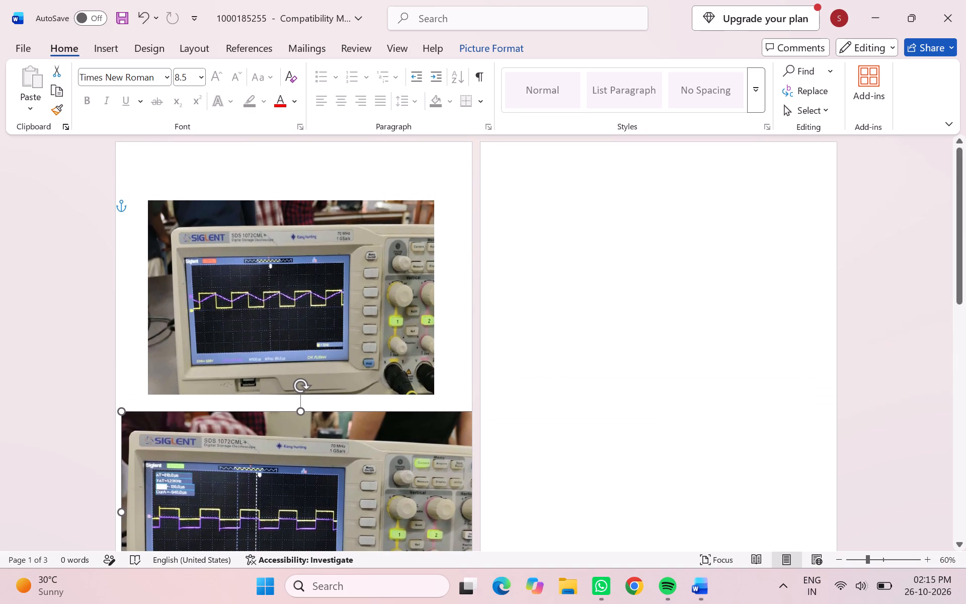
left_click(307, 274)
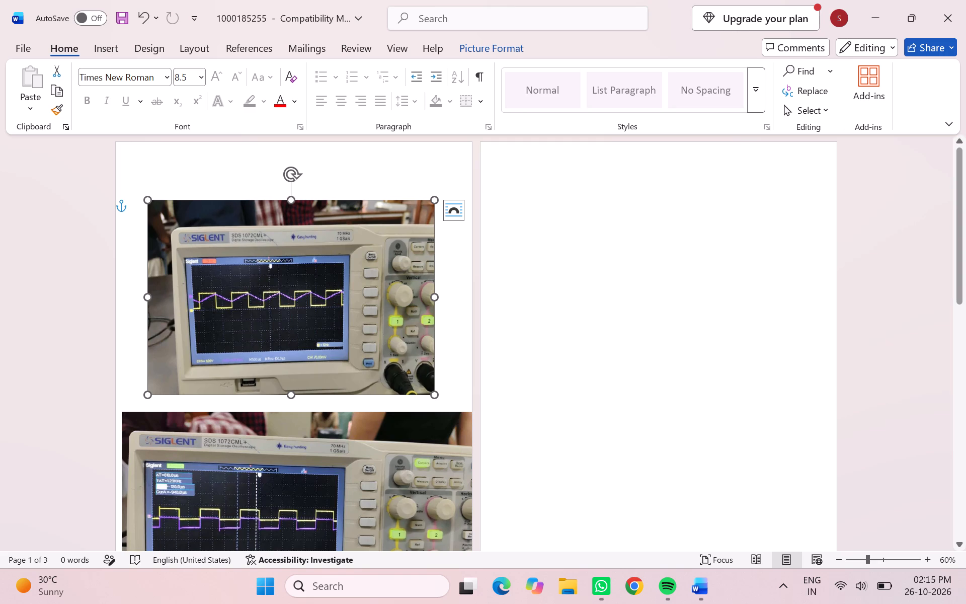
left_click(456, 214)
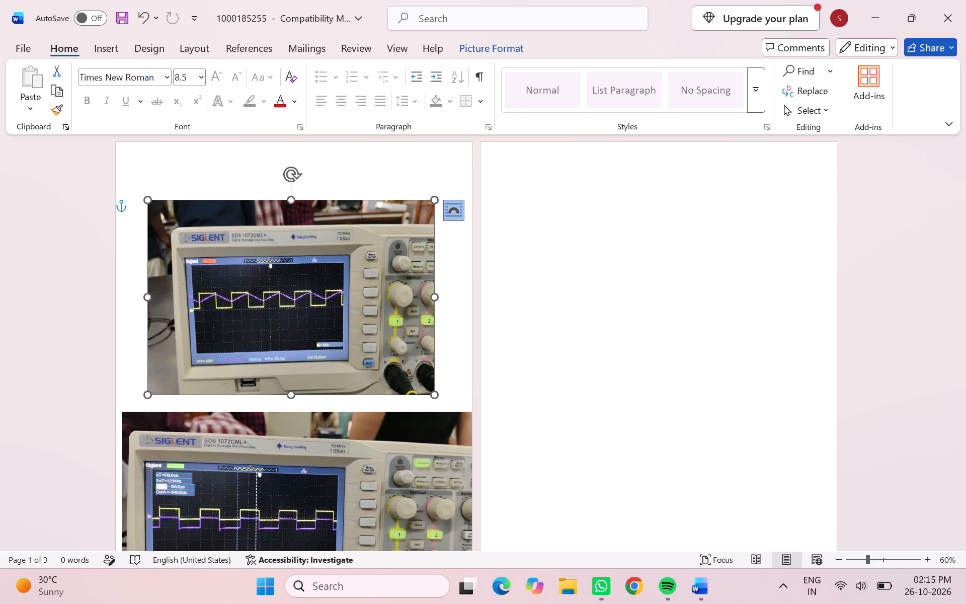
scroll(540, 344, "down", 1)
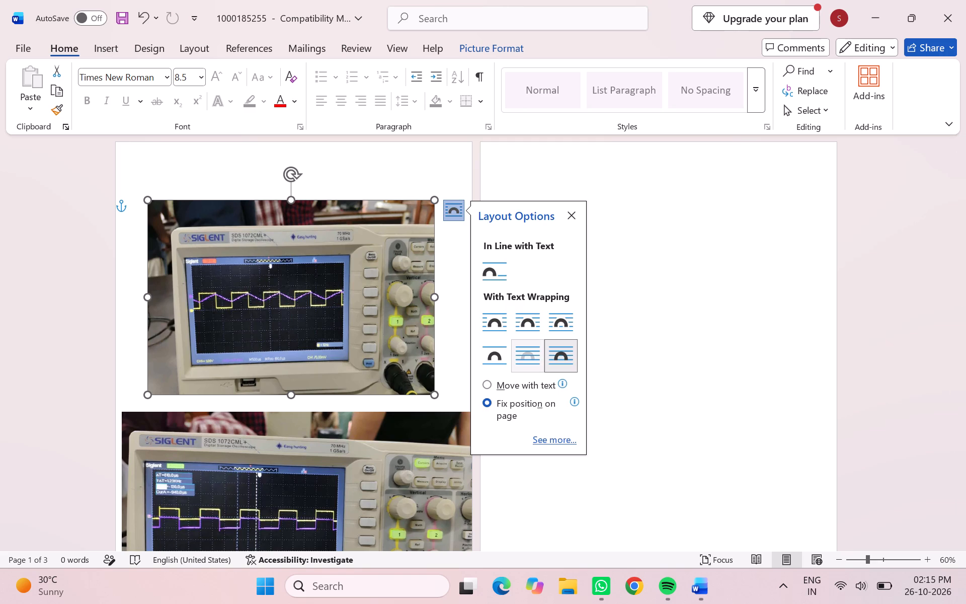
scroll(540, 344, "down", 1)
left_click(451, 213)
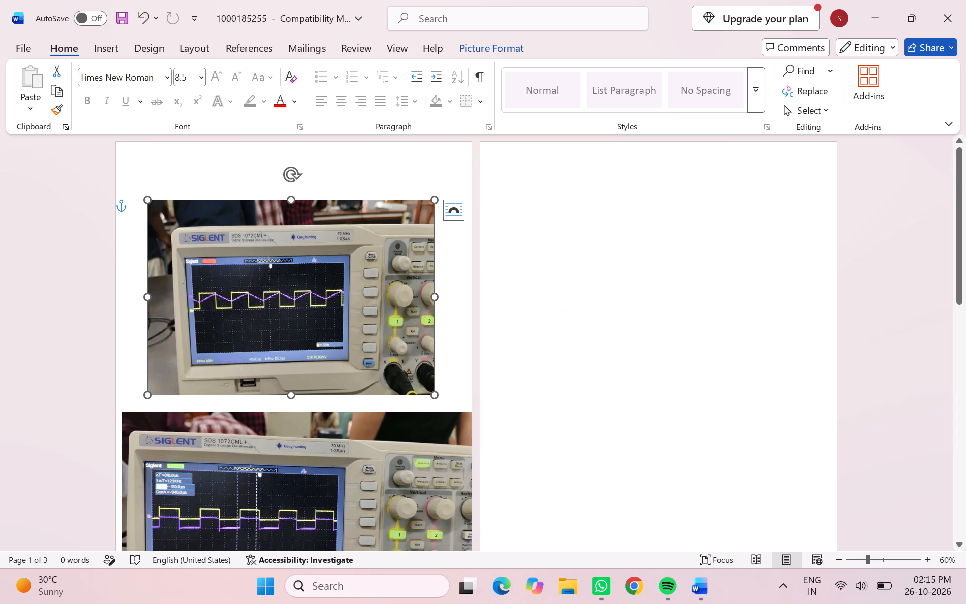
Move the first oscilloscope photo sideways toward the page's left edge, nearly aligned with the second photo and just above it.
left_click(317, 352)
left_click_drag(317, 352, 313, 310)
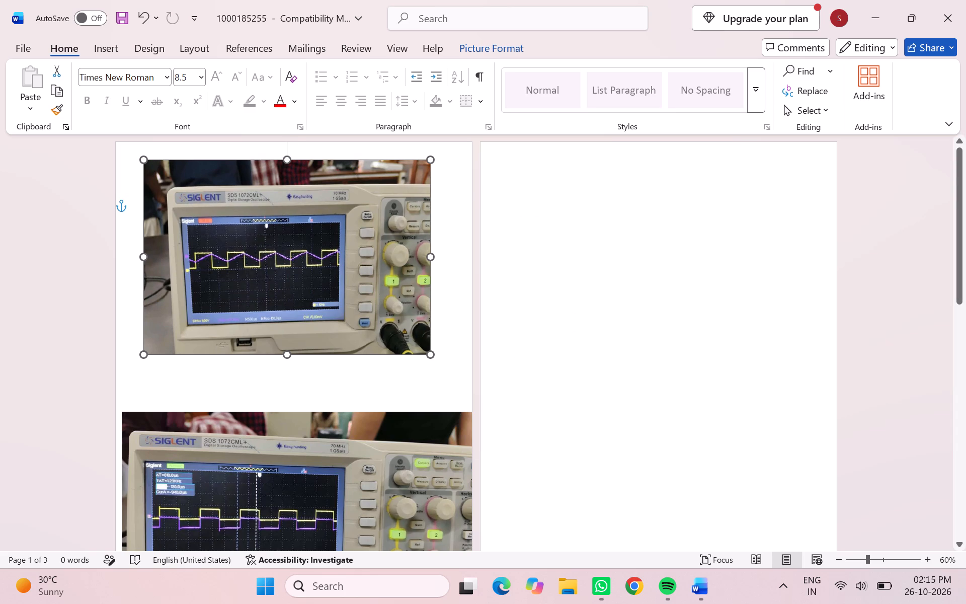
left_click_drag(313, 310, 296, 359)
Review the placement of the oscilloscope photos across all three pages of the document.
scroll(296, 359, "down", 3)
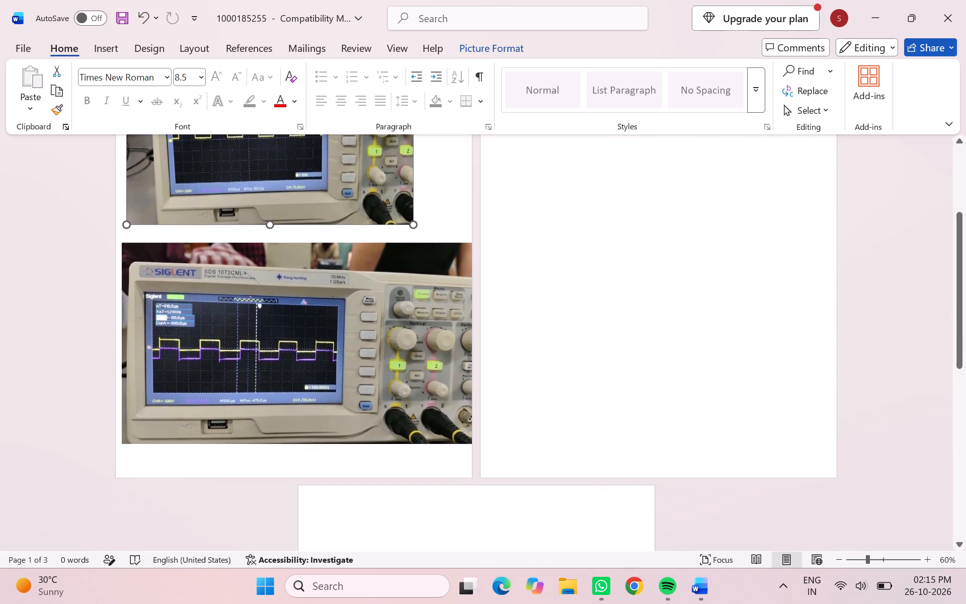
scroll(296, 359, "down", 3)
scroll(296, 359, "up", 1)
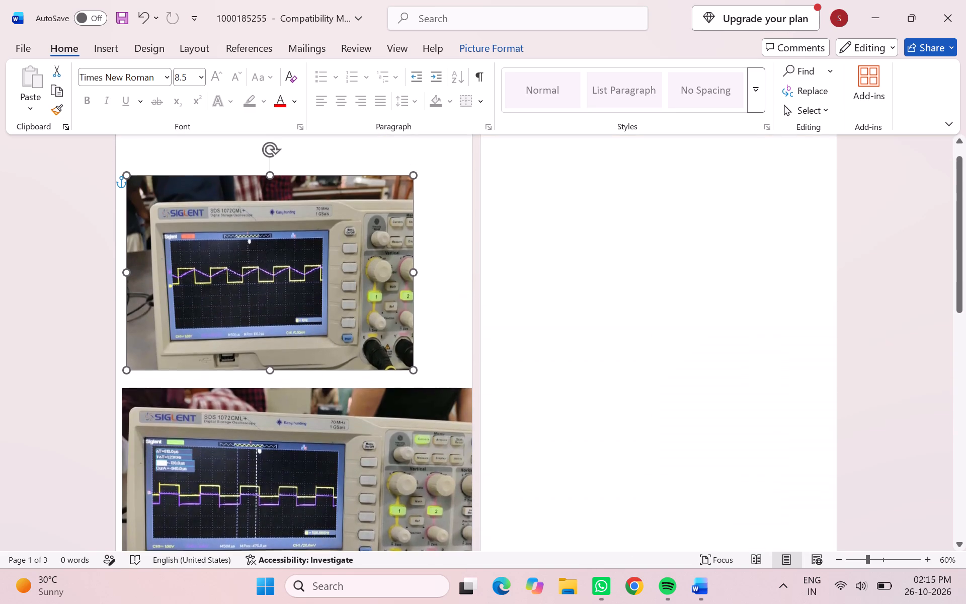
scroll(296, 359, "down", 2)
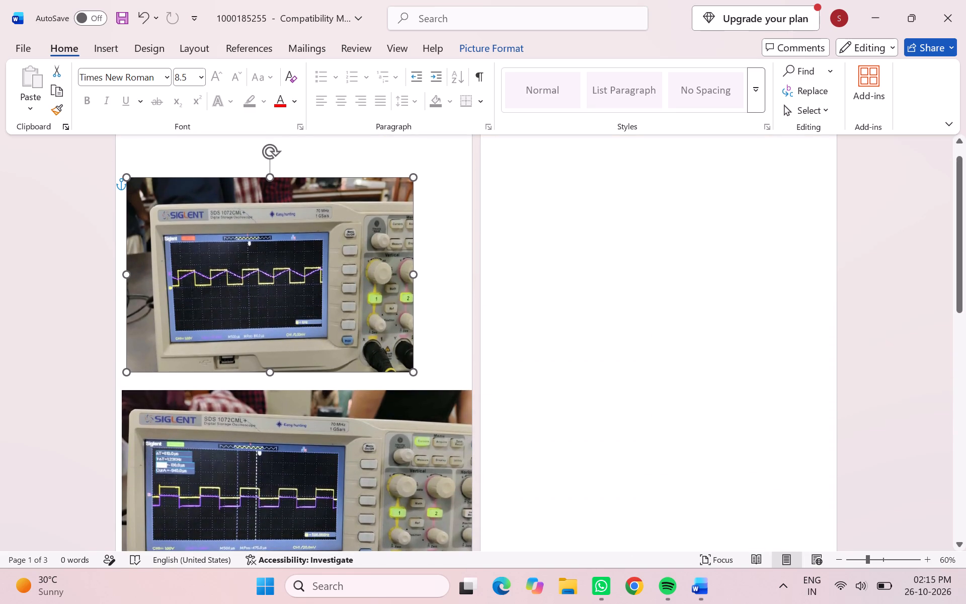
scroll(296, 359, "down", 5)
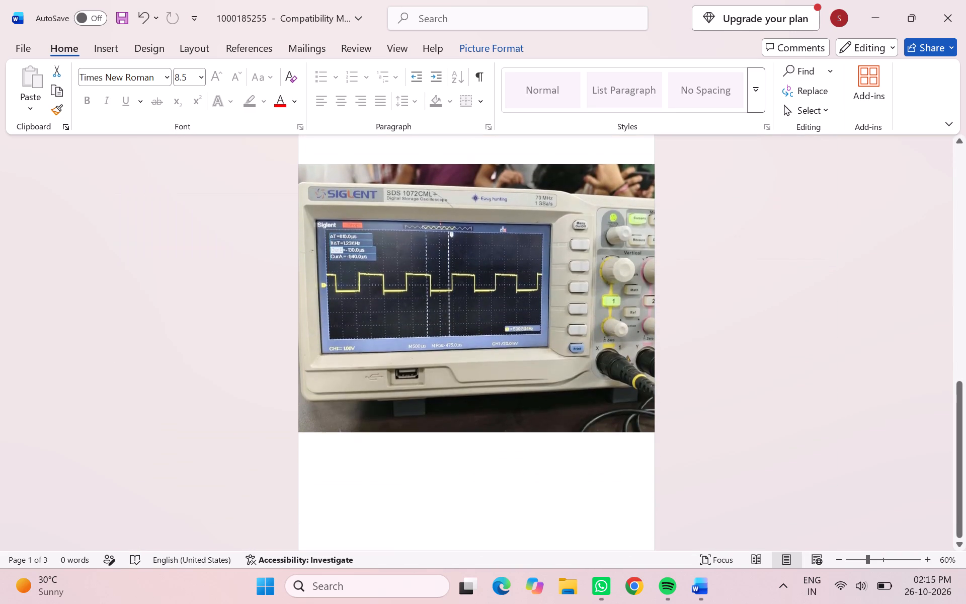
scroll(296, 359, "down", 1)
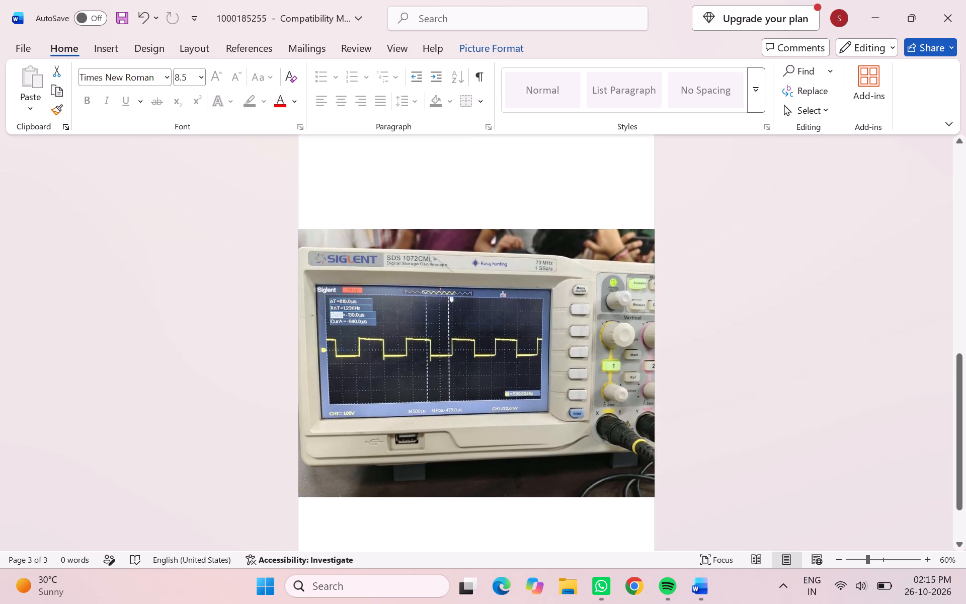
scroll(296, 359, "up", 6)
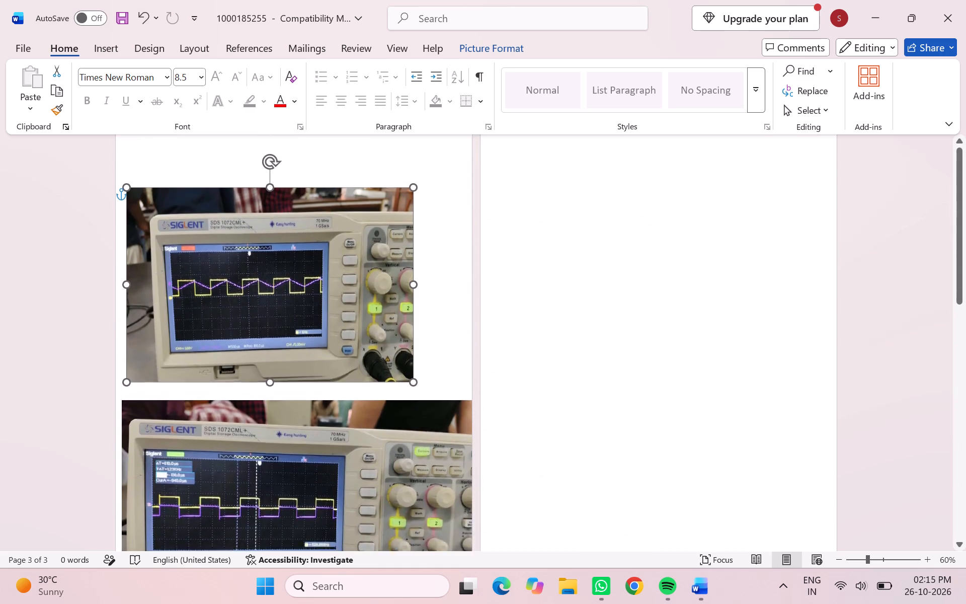
scroll(296, 359, "up", 3)
scroll(296, 359, "down", 1)
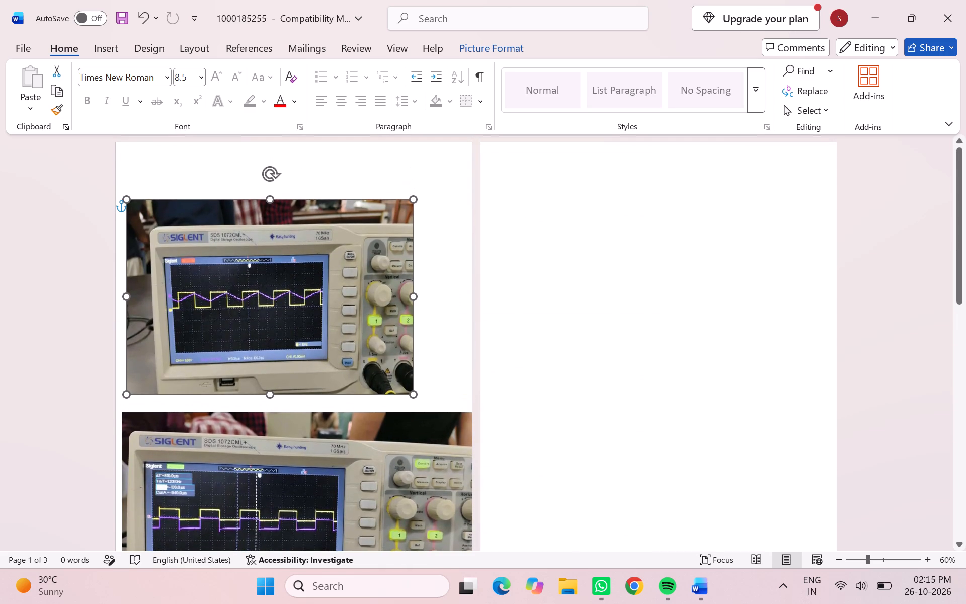
scroll(296, 359, "down", 1)
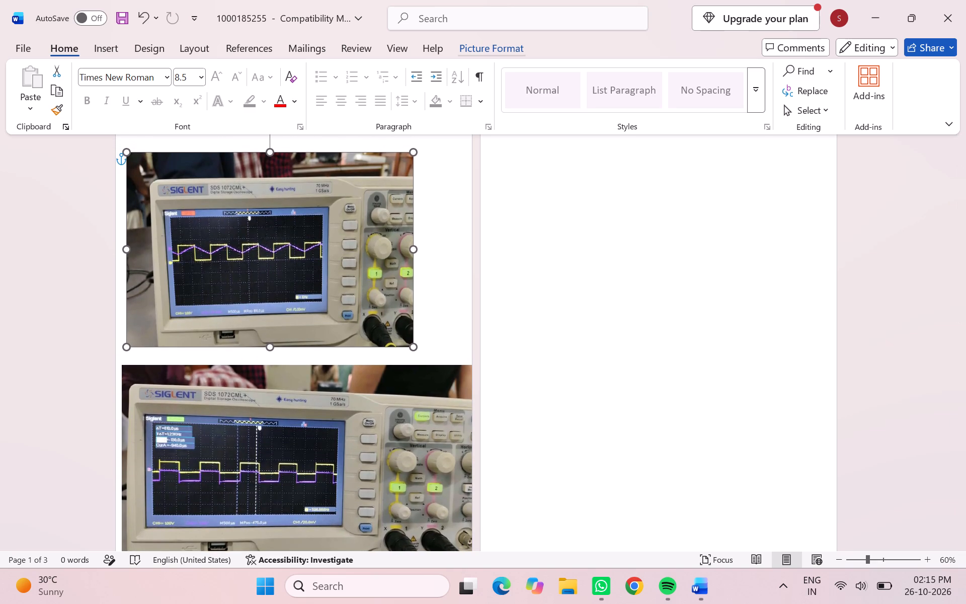
Set the first oscilloscope photo's width to 20 cm so it nearly spans the page.
left_click(496, 41)
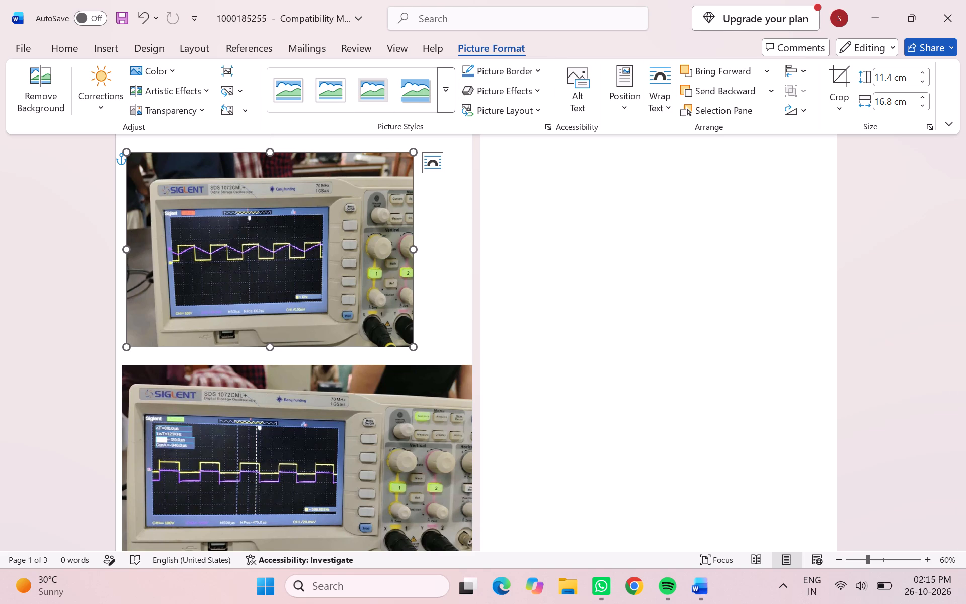
left_click(926, 96)
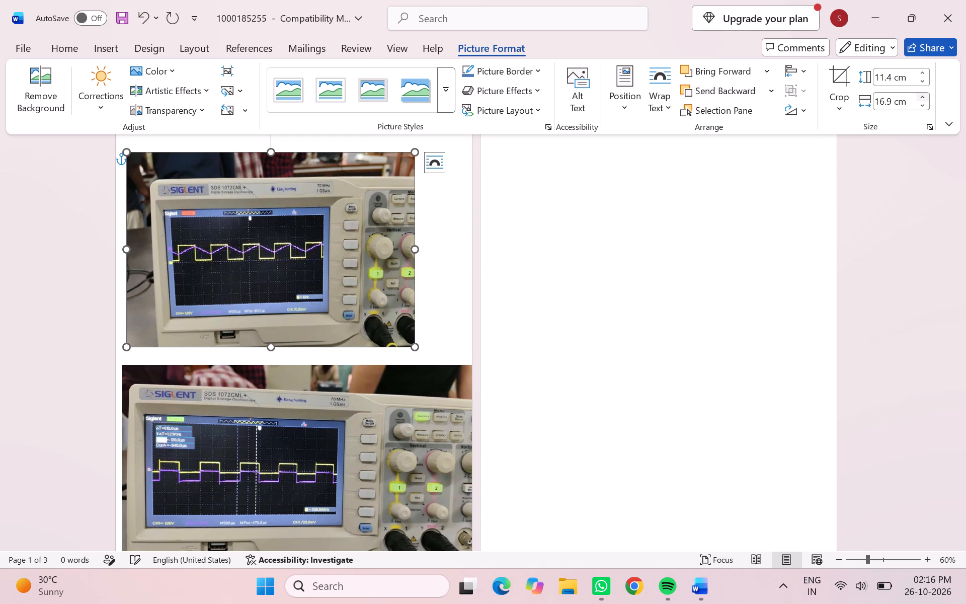
triple_click(926, 96)
triple_click(926, 96)
triple_click(926, 96)
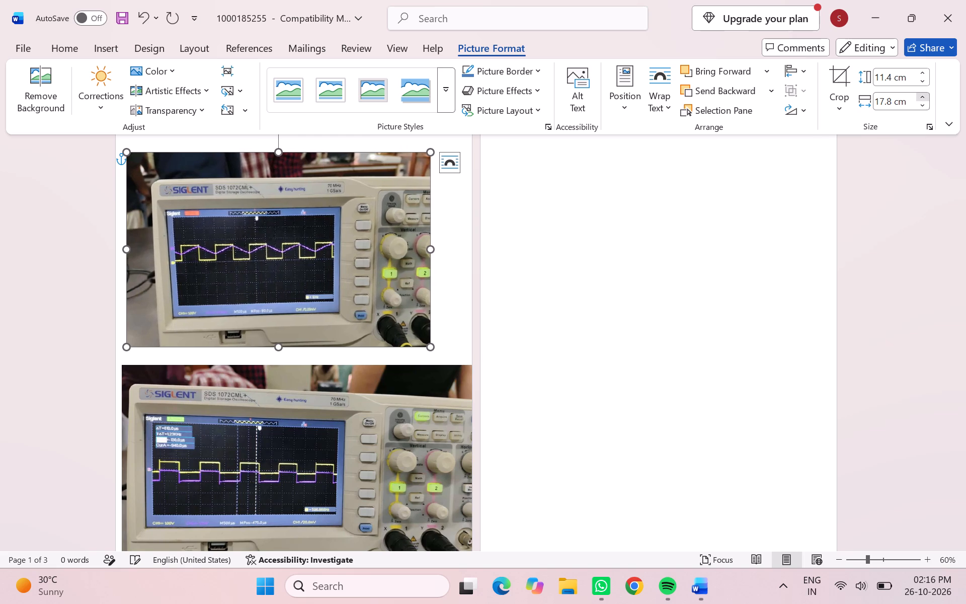
triple_click(926, 96)
triple_click(926, 96)
triple_click(926, 96)
triple_click(926, 96)
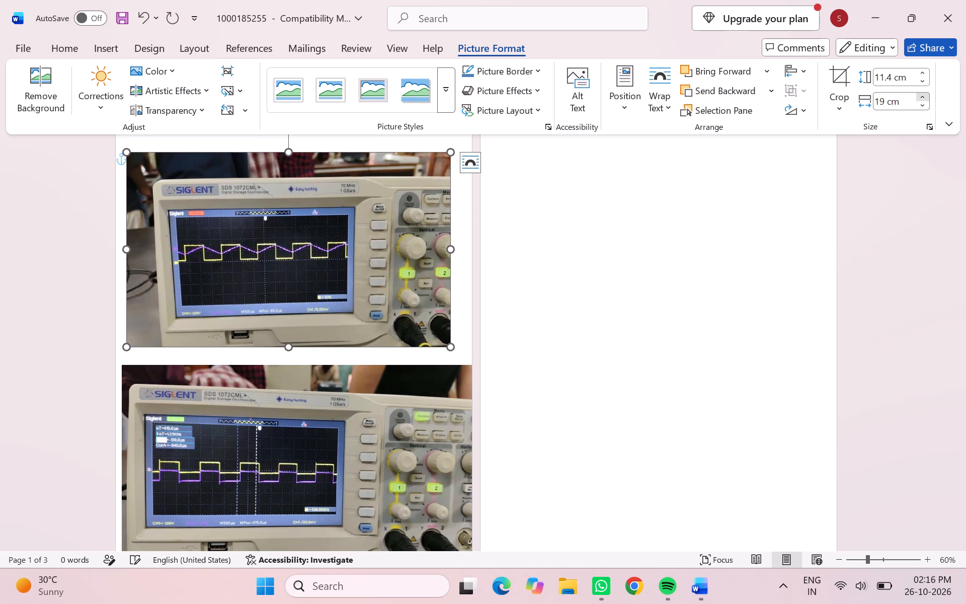
triple_click(926, 96)
triple_click(926, 96)
triple_click(926, 96)
triple_click(926, 96)
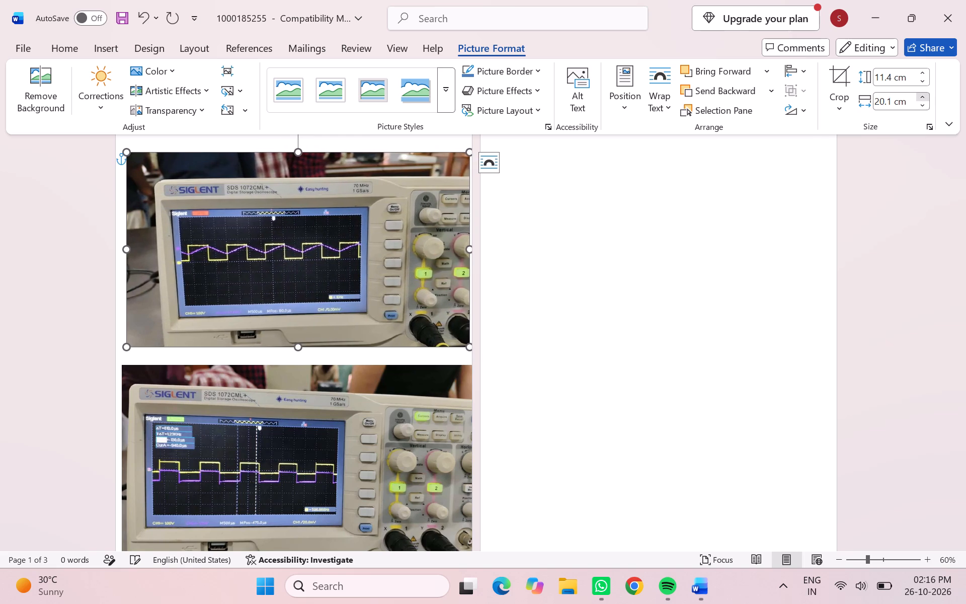
triple_click(926, 96)
left_click(926, 96)
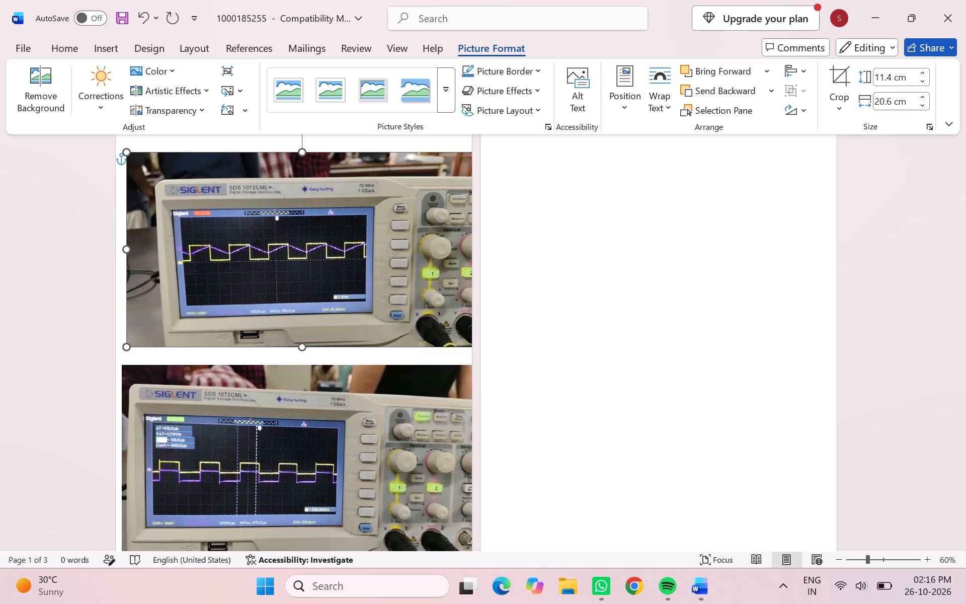
left_click(924, 107)
left_click(924, 107)
left_click(924, 107)
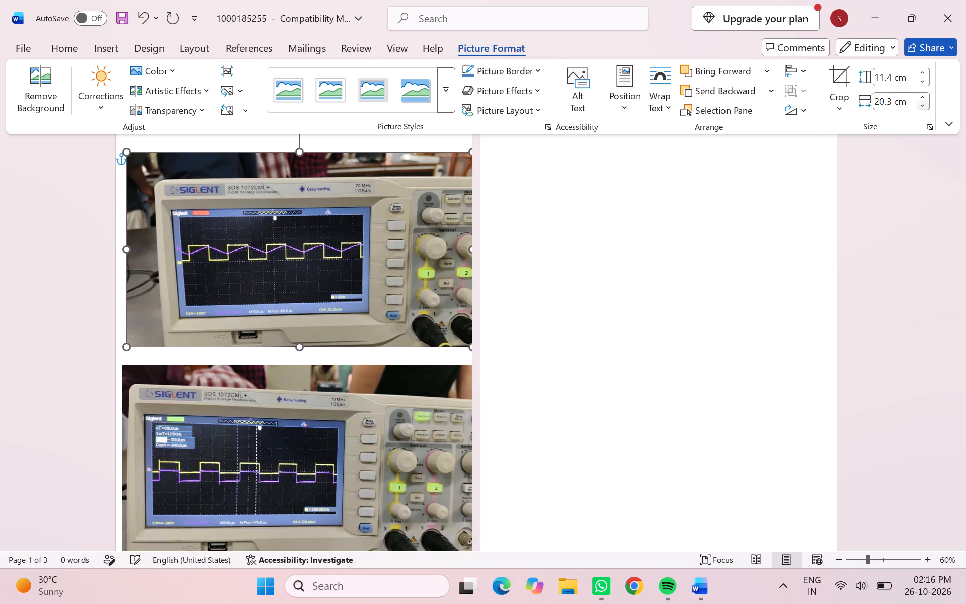
left_click(924, 107)
left_click(924, 107)
left_click(924, 107)
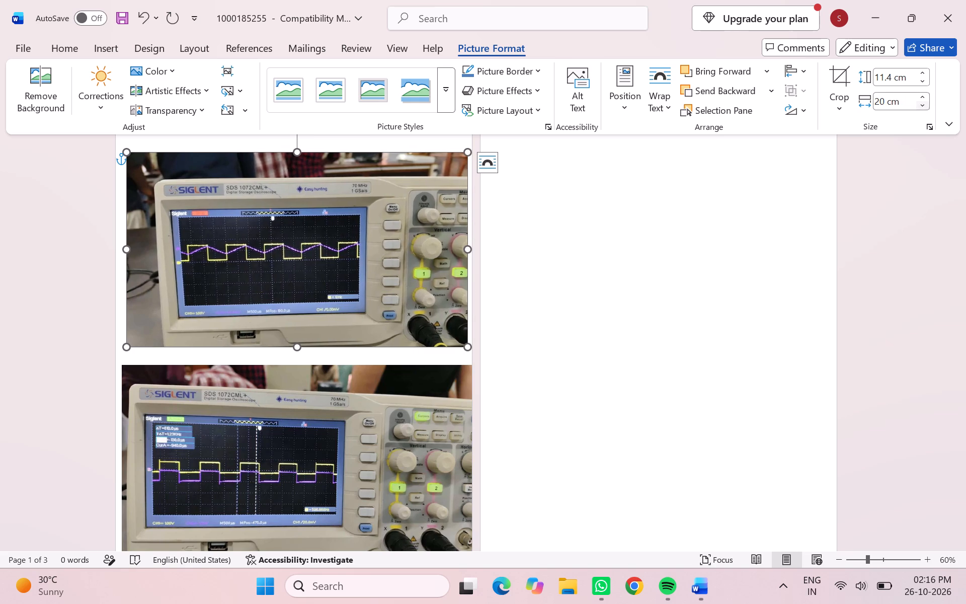
Set the first oscilloscope photo's height to 10.9 cm, keeping its width at 20 cm.
left_click(925, 70)
triple_click(925, 70)
left_click(925, 70)
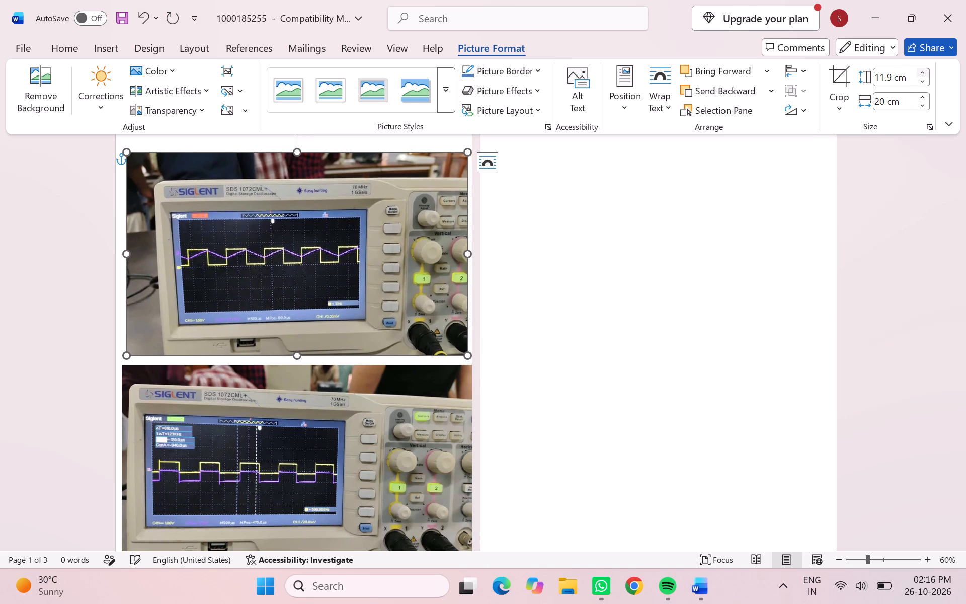
triple_click(922, 83)
left_click(922, 83)
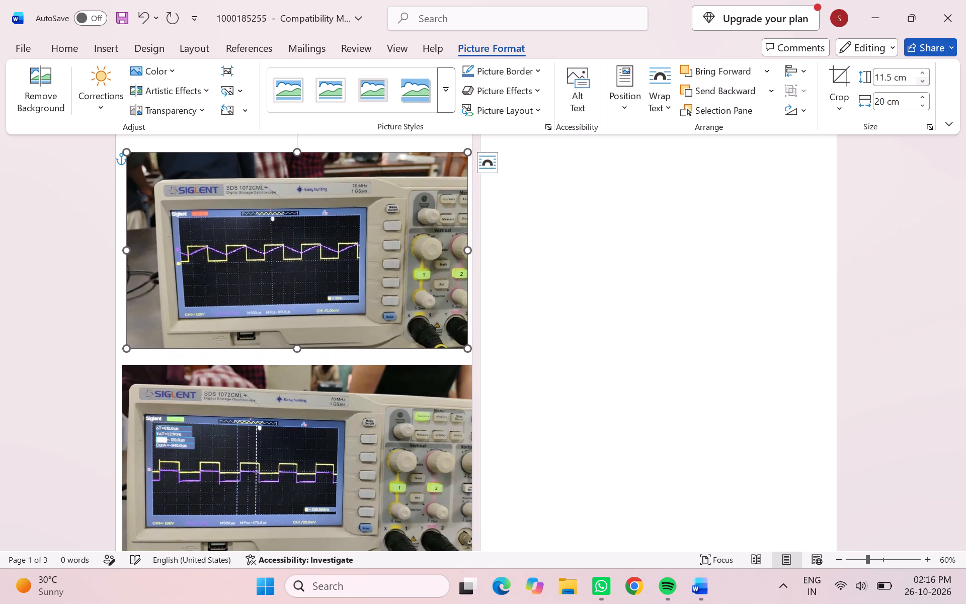
left_click(922, 83)
left_click(922, 83)
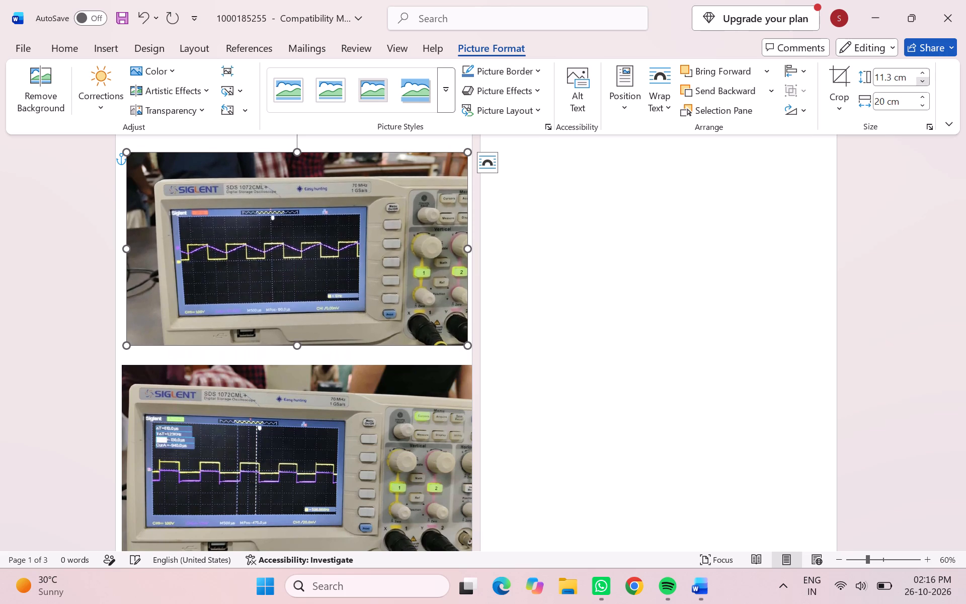
triple_click(922, 83)
left_click(922, 83)
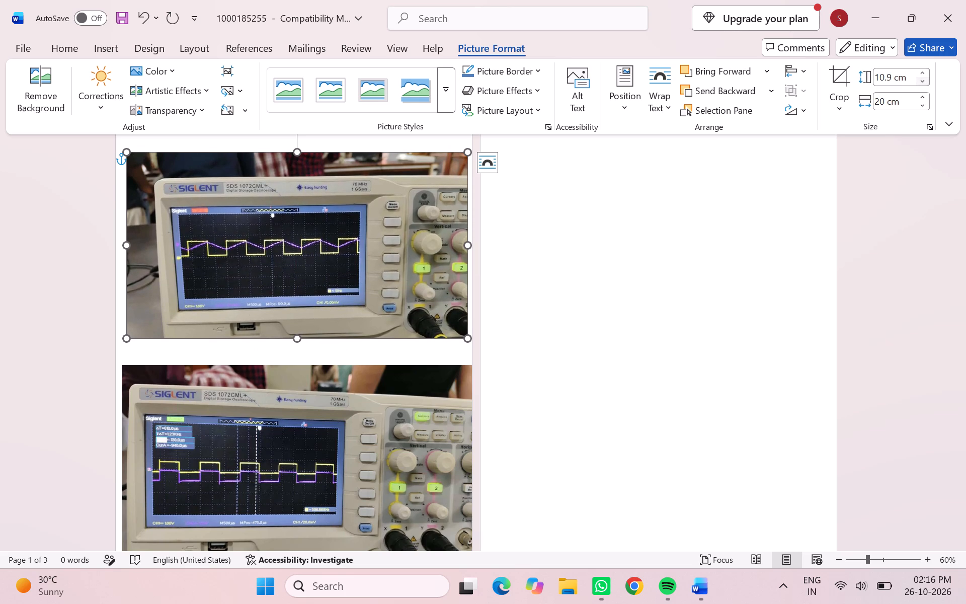
left_click(867, 75)
left_click(872, 128)
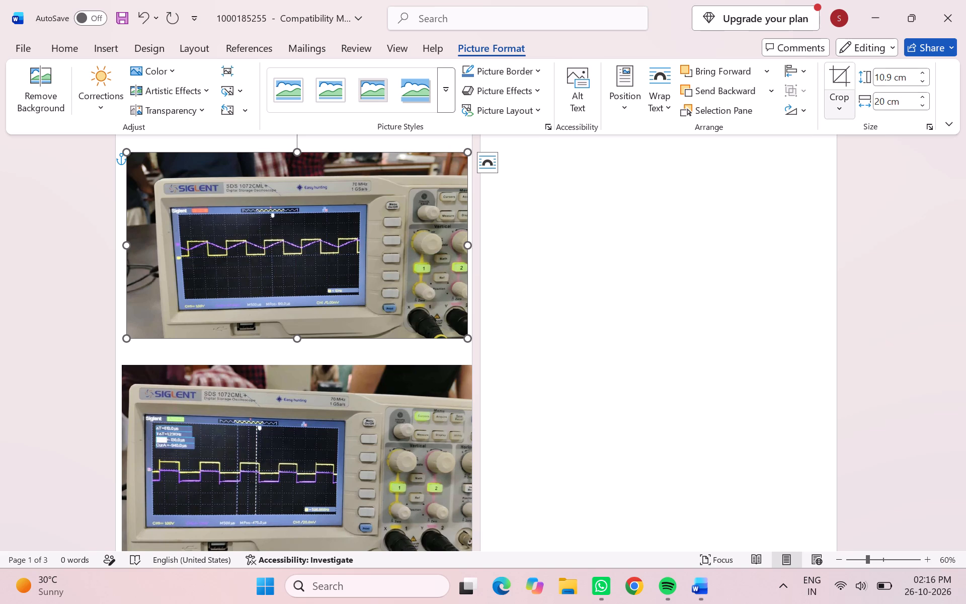
Apply the Fit crop option to the first oscilloscope photo so the whole image fits inside its frame.
left_click(838, 111)
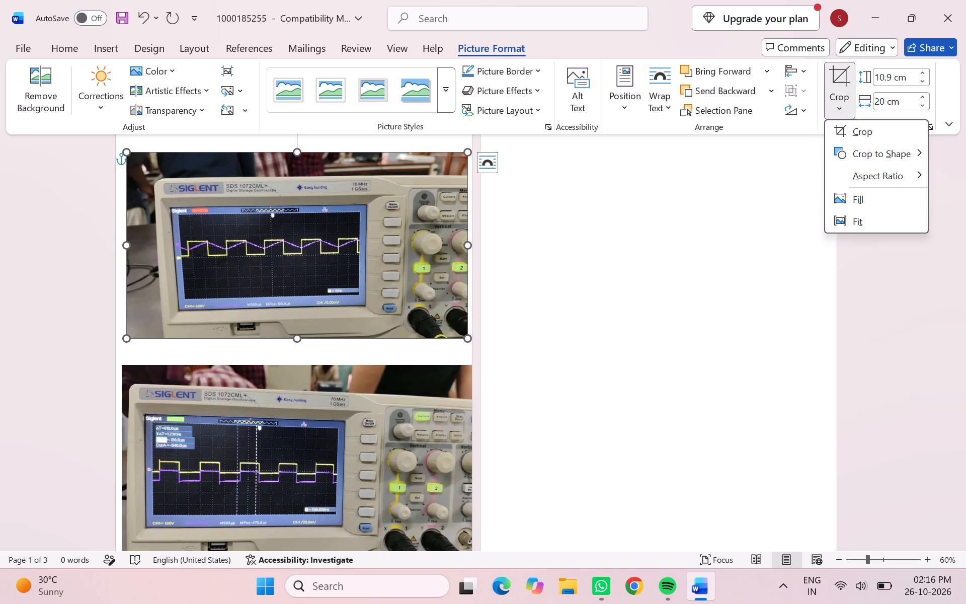
left_click(878, 223)
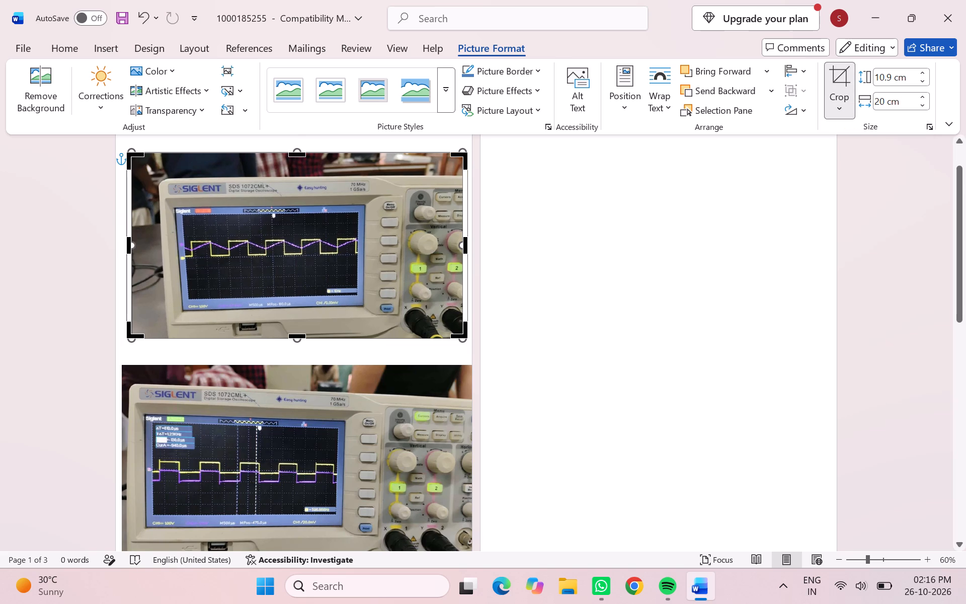
Move the second oscilloscope photo slightly up on page one, leaving a narrow gap below the first photo.
left_click(336, 439)
left_click_drag(336, 439, 334, 422)
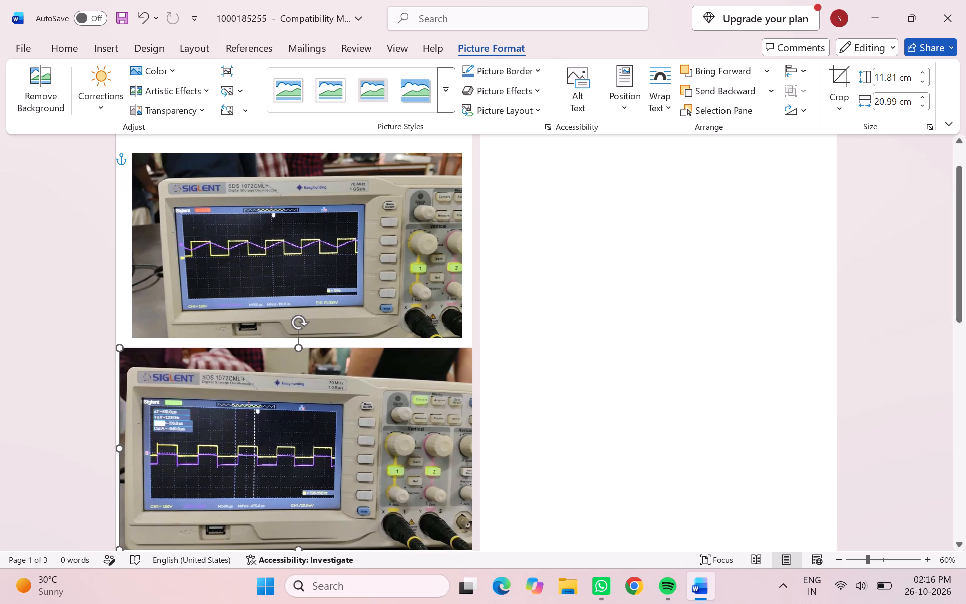
Apply the Fit crop option to the second oscilloscope photo on page one.
left_click(838, 111)
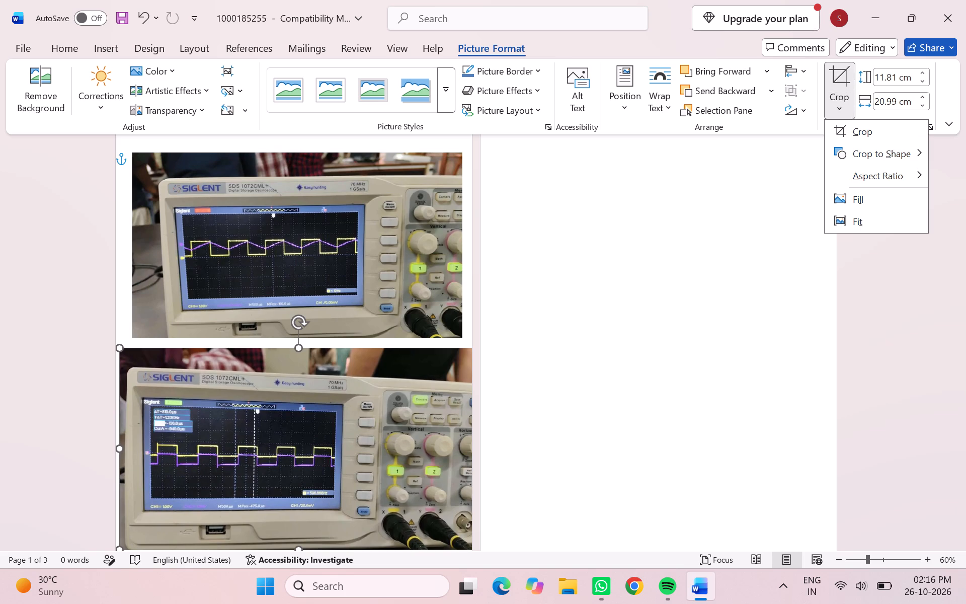
left_click(862, 221)
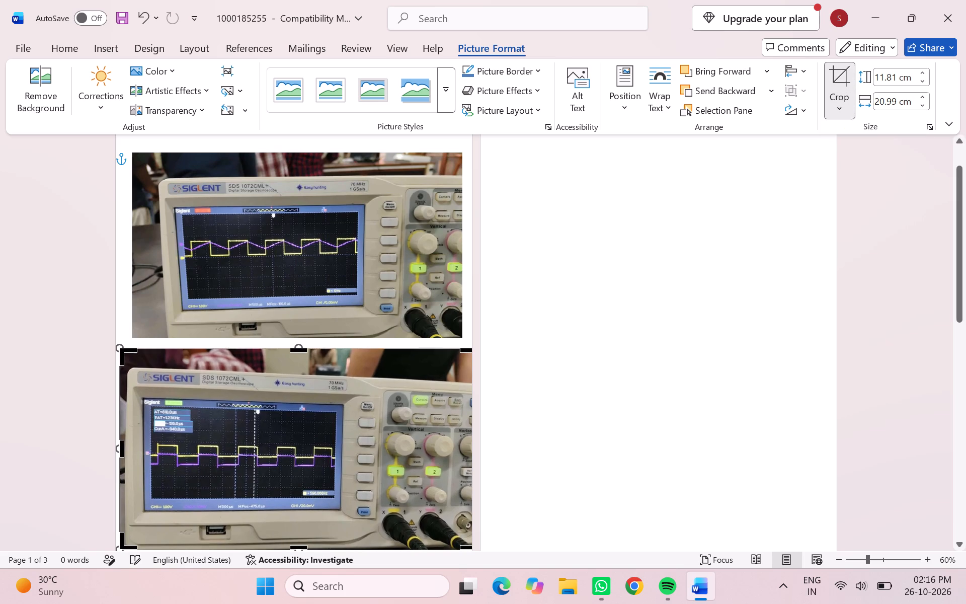
scroll(570, 394, "down", 1)
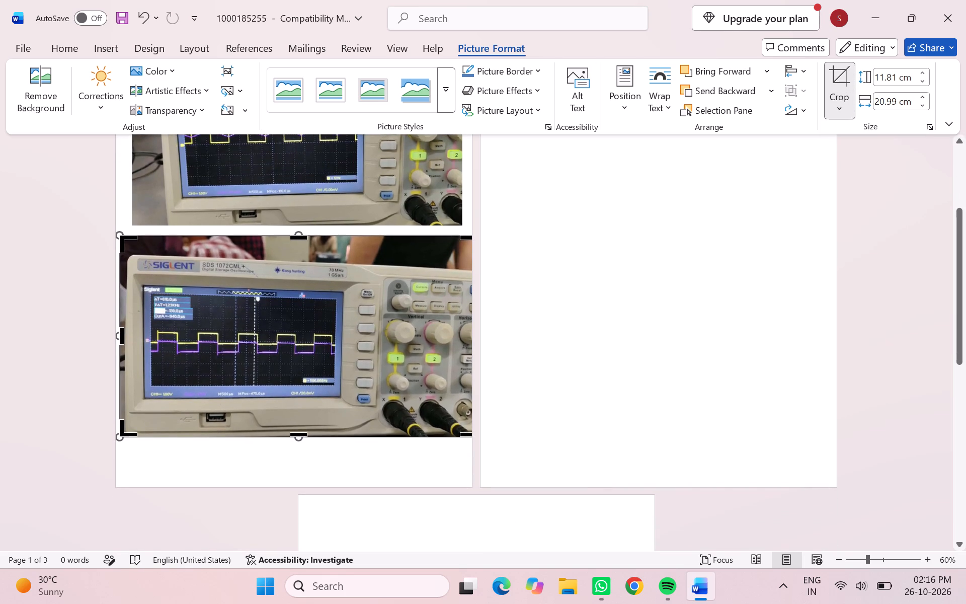
Move the third oscilloscope photo from page three to the bottom of page one, overlapping the second photo's lower edge.
scroll(570, 394, "down", 4)
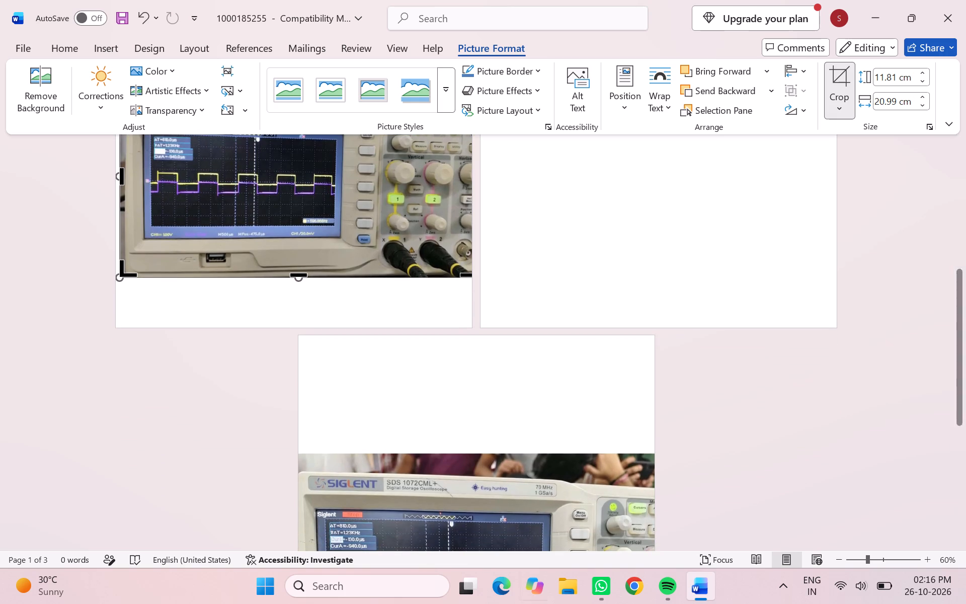
left_click_drag(540, 525, 377, 314)
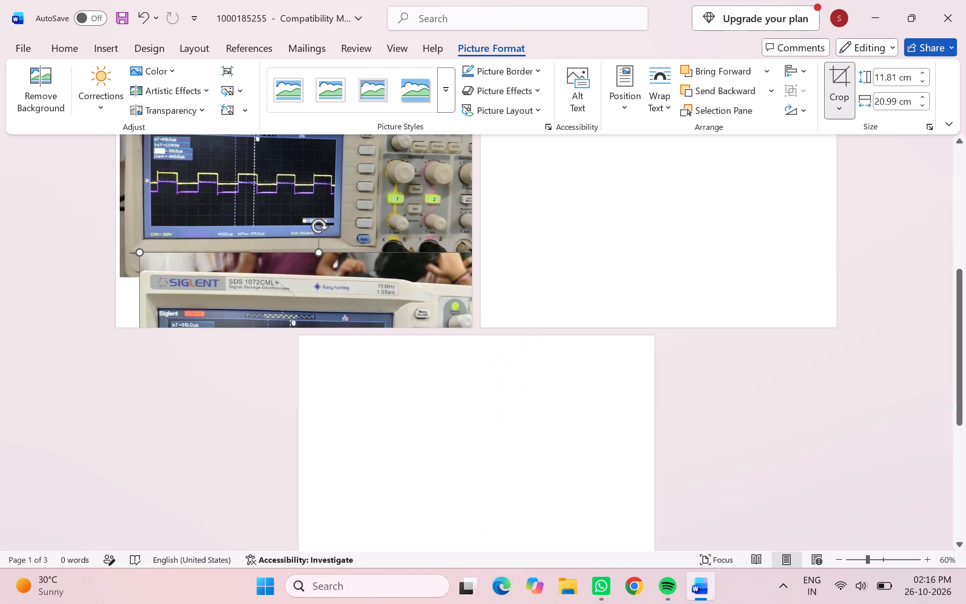
left_click_drag(377, 314, 376, 307)
left_click(376, 307)
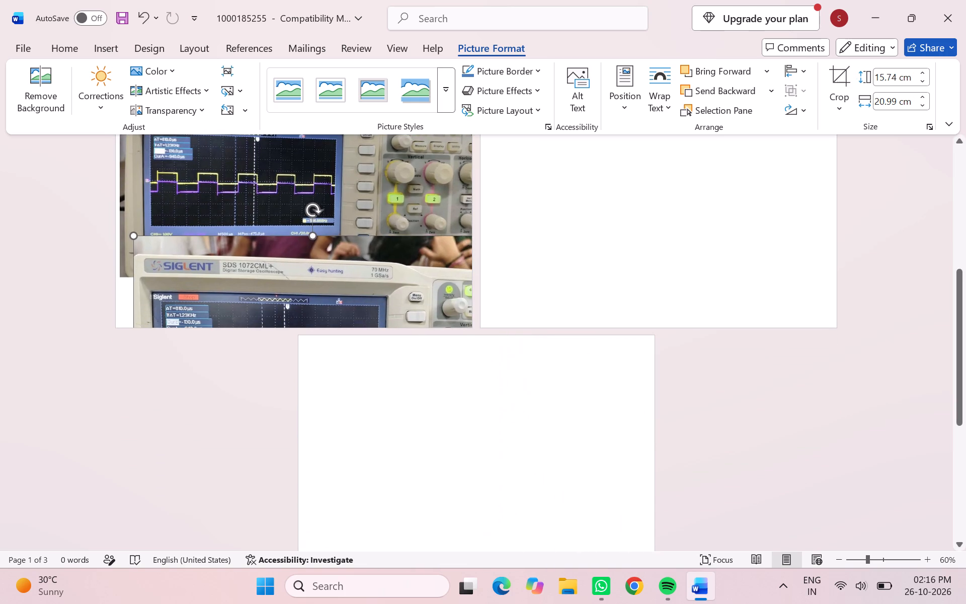
Apply the Fit crop option to the third oscilloscope photo at the bottom of page one.
left_click(436, 283)
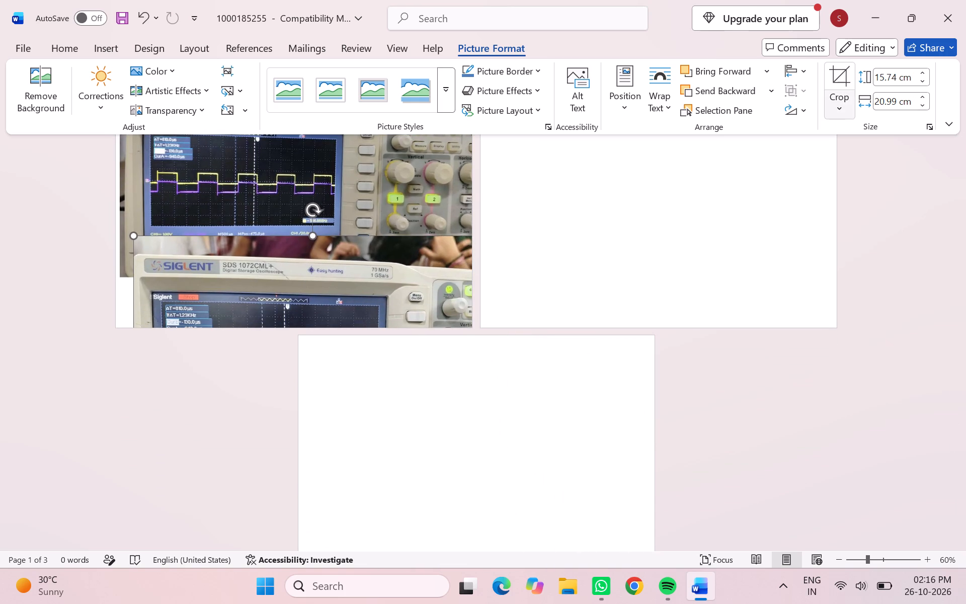
left_click(838, 110)
left_click(861, 219)
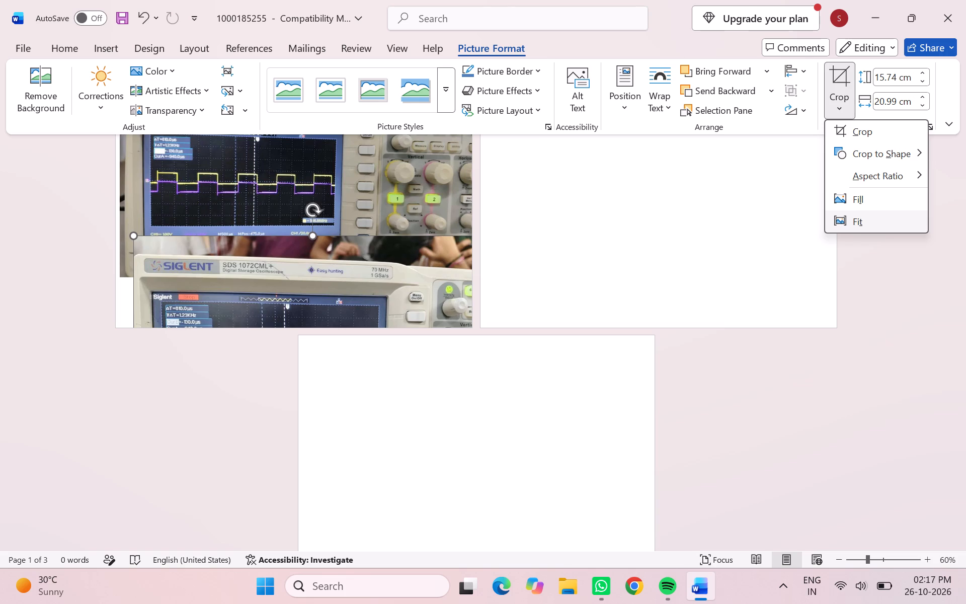
Move the first oscilloscope photo up to the top of page one and the second photo up close beneath it.
scroll(563, 340, "up", 2)
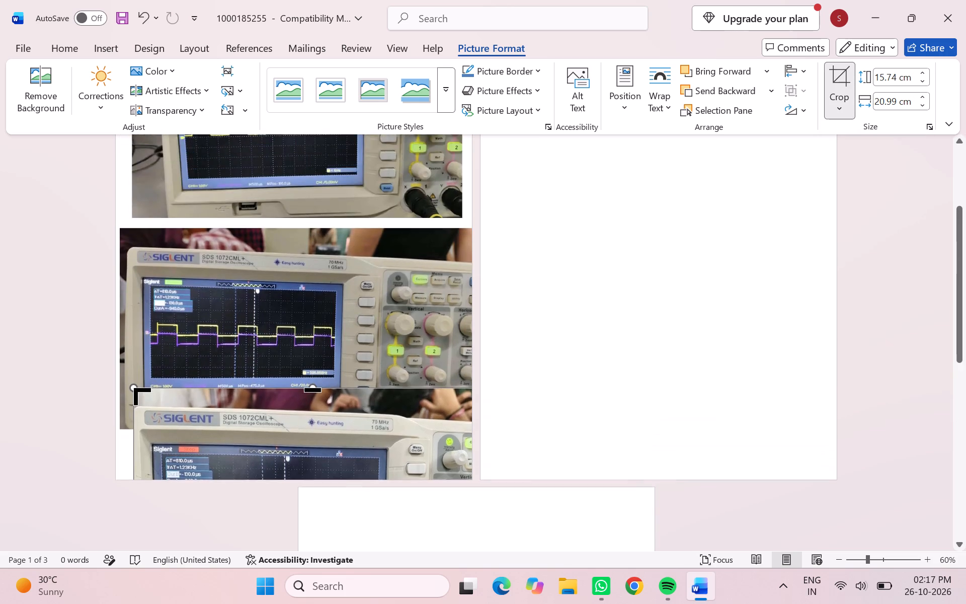
scroll(563, 340, "up", 1)
scroll(563, 340, "down", 3, "ctrl")
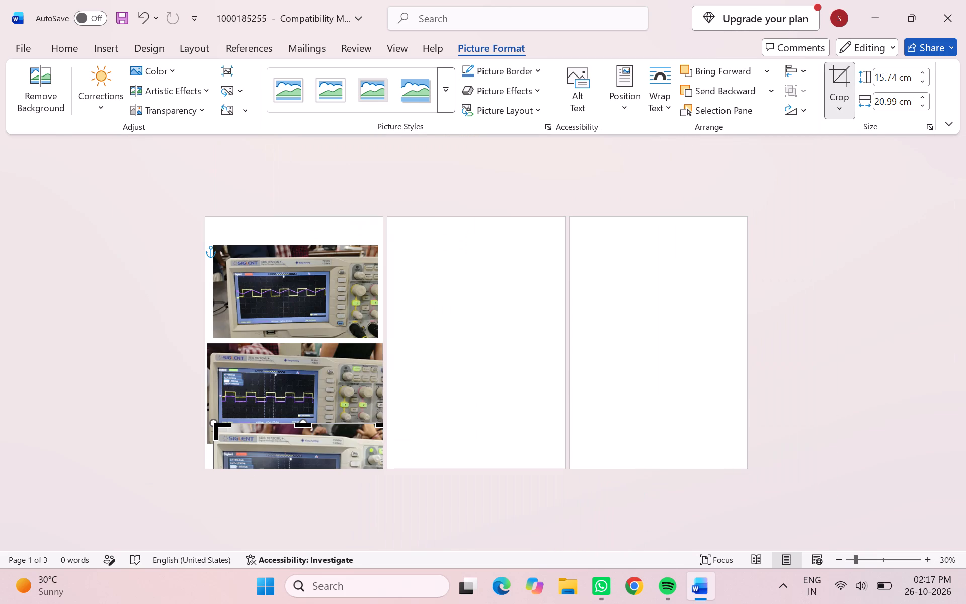
left_click_drag(308, 304, 304, 279)
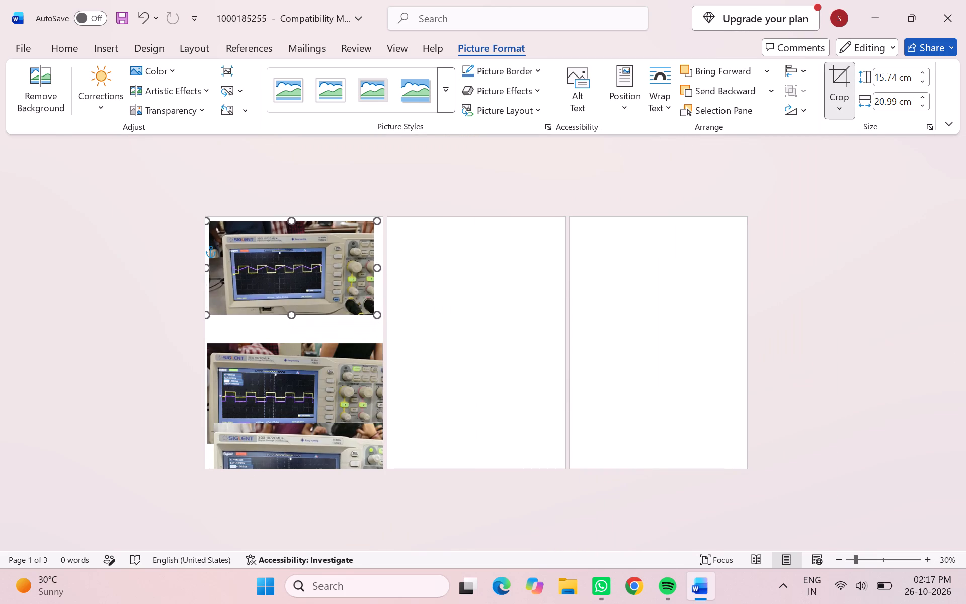
left_click_drag(304, 279, 305, 279)
left_click_drag(308, 384, 309, 363)
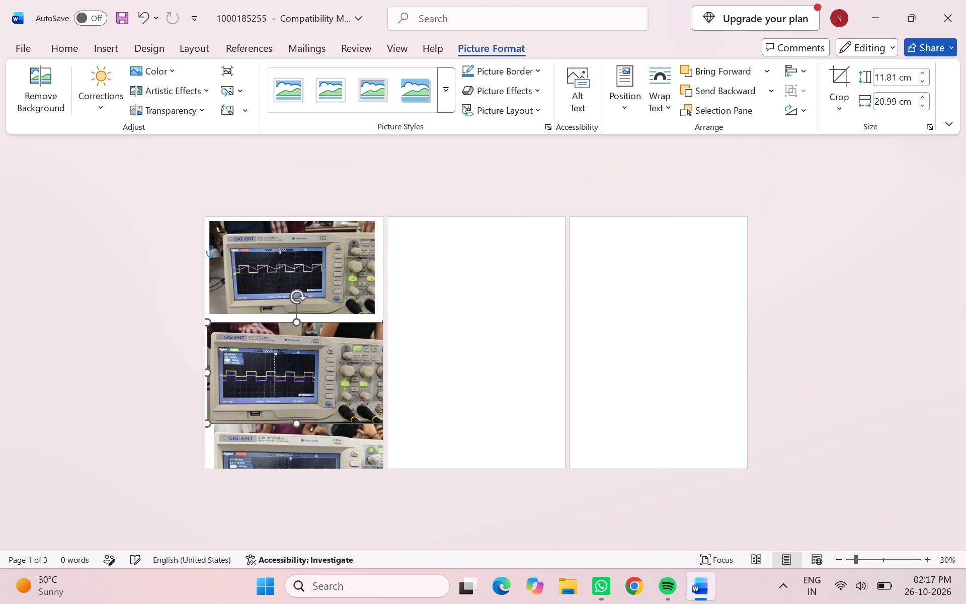
Crop the third oscilloscope photo at the bottom of page one to a 1:1 square aspect ratio.
left_click(313, 449)
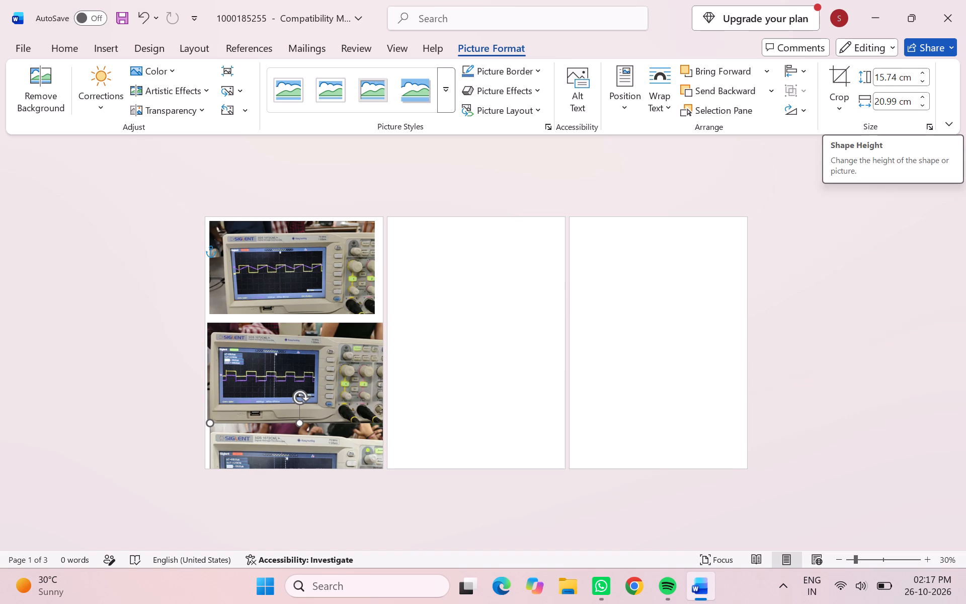
scroll(809, 113, "up", 2, "ctrl")
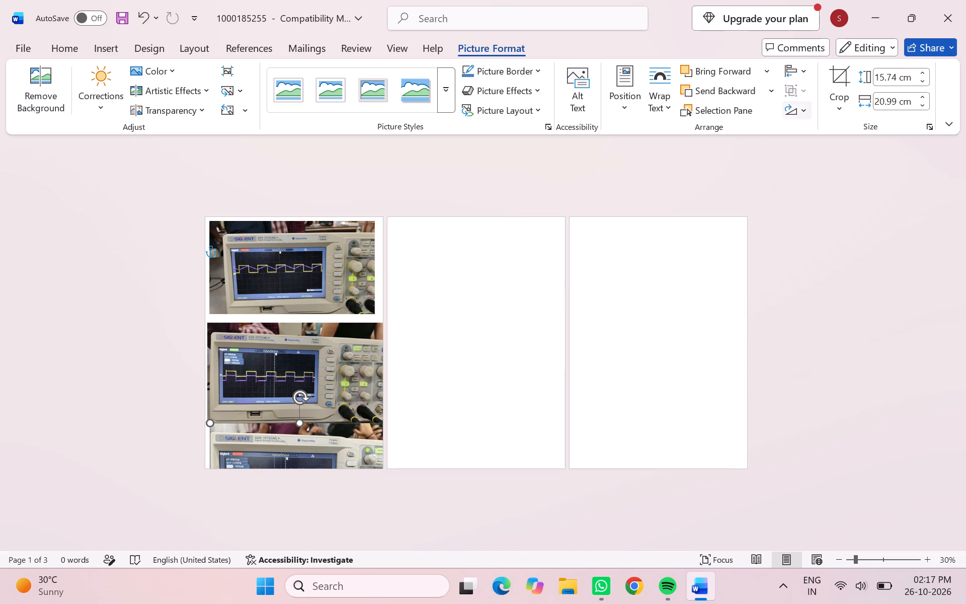
left_click(846, 111)
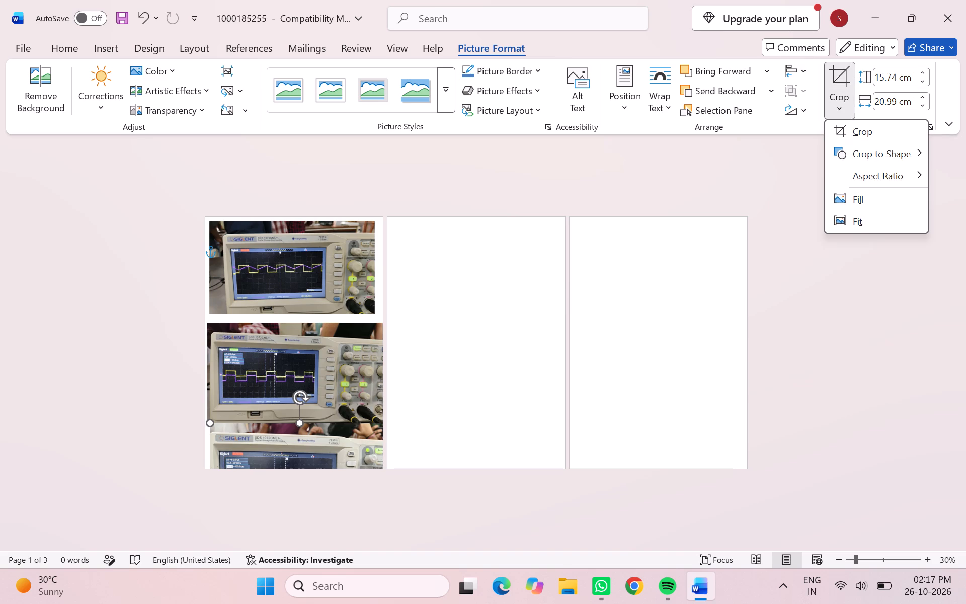
left_click(890, 178)
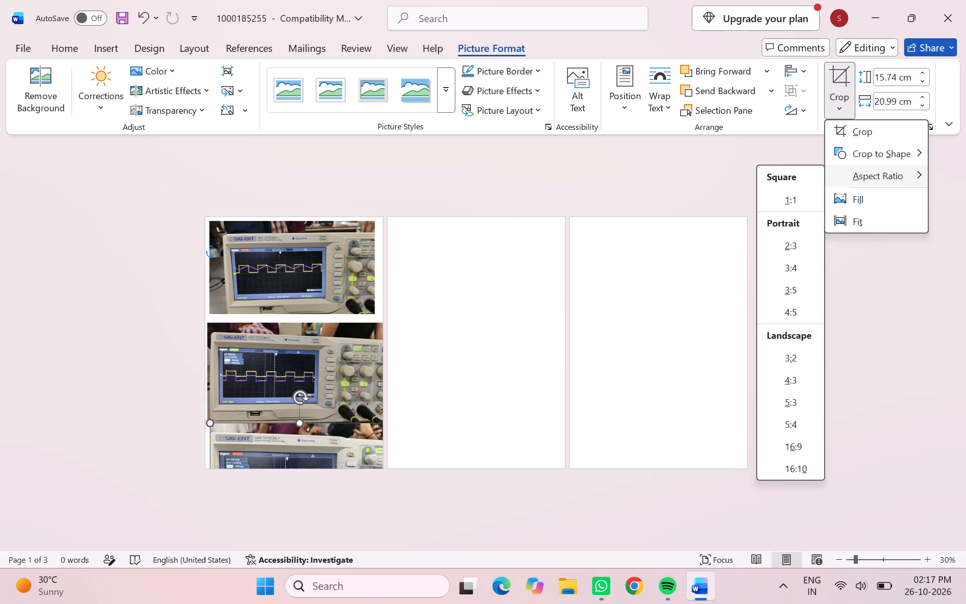
left_click(792, 206)
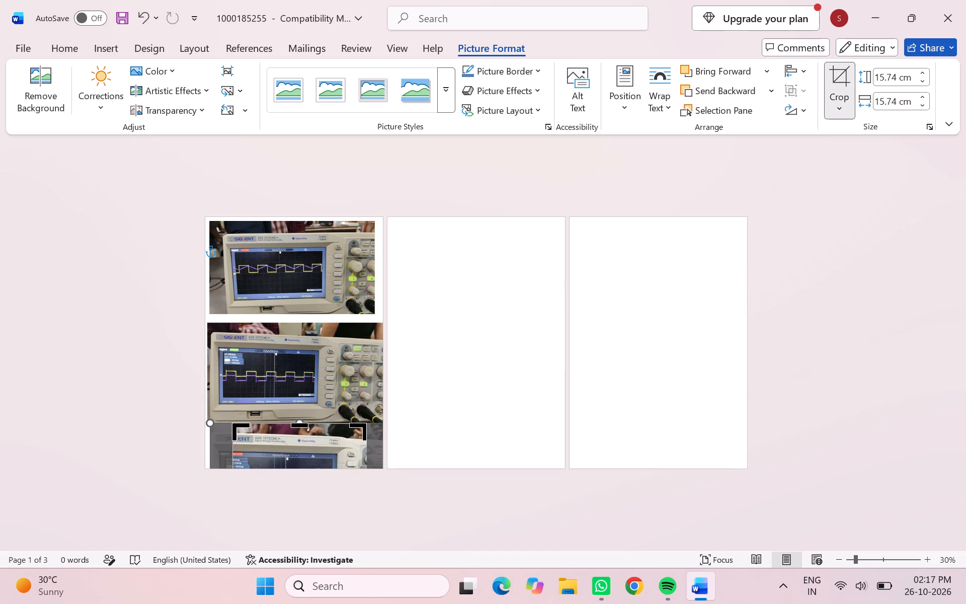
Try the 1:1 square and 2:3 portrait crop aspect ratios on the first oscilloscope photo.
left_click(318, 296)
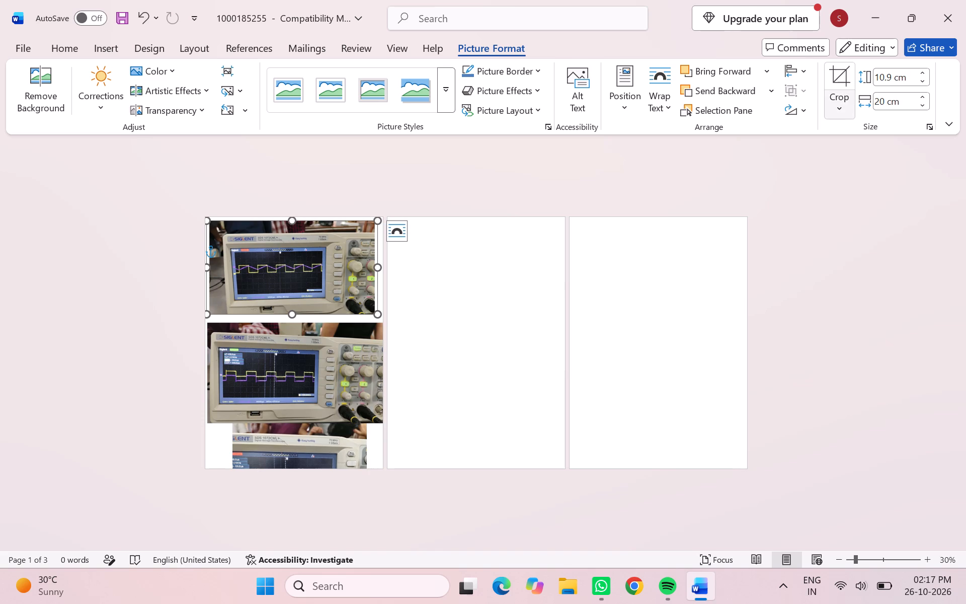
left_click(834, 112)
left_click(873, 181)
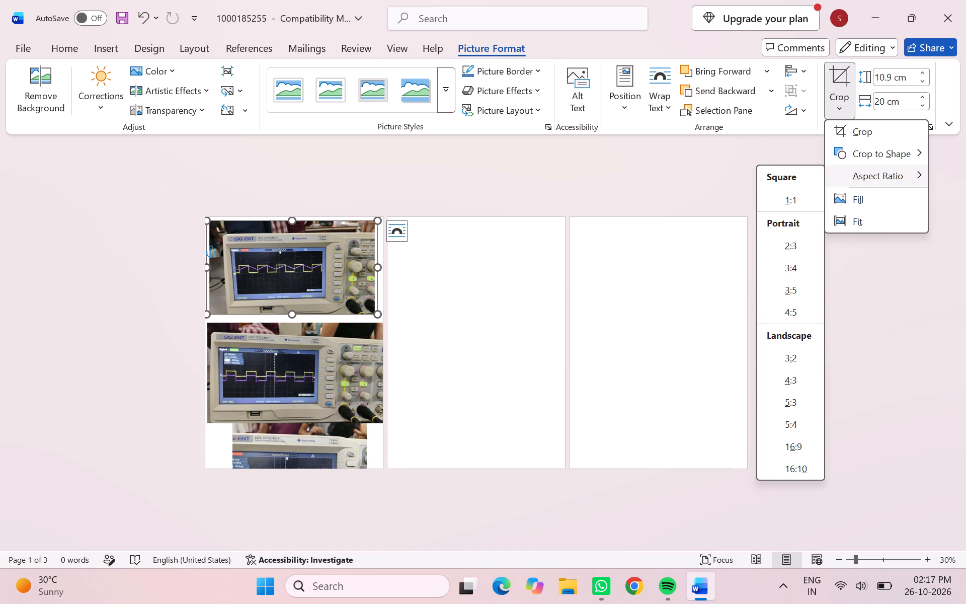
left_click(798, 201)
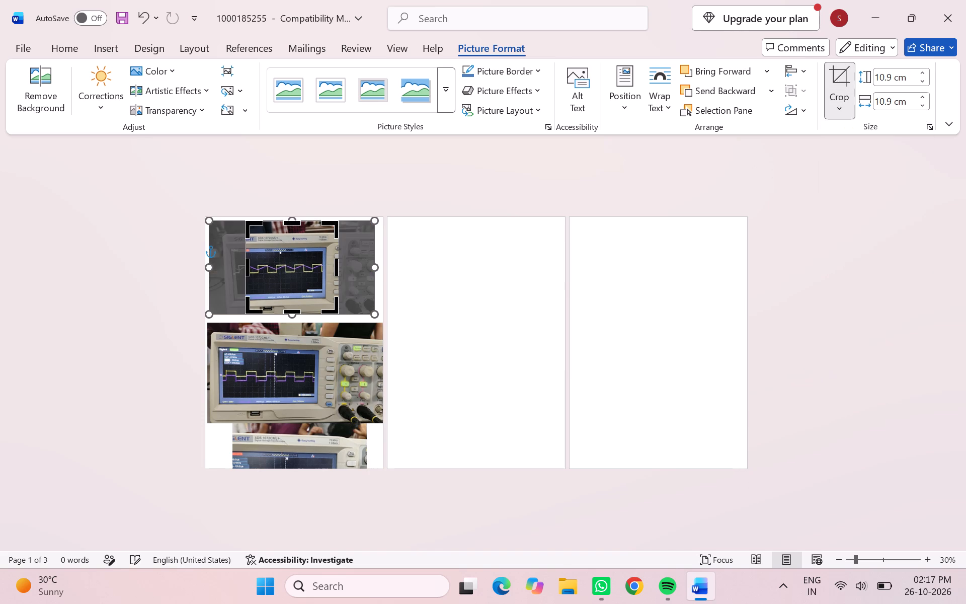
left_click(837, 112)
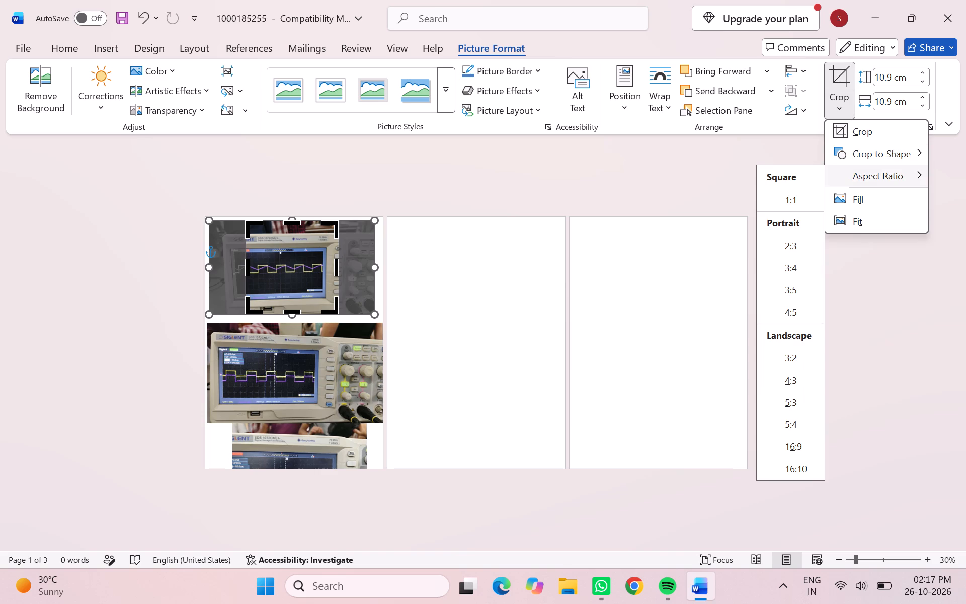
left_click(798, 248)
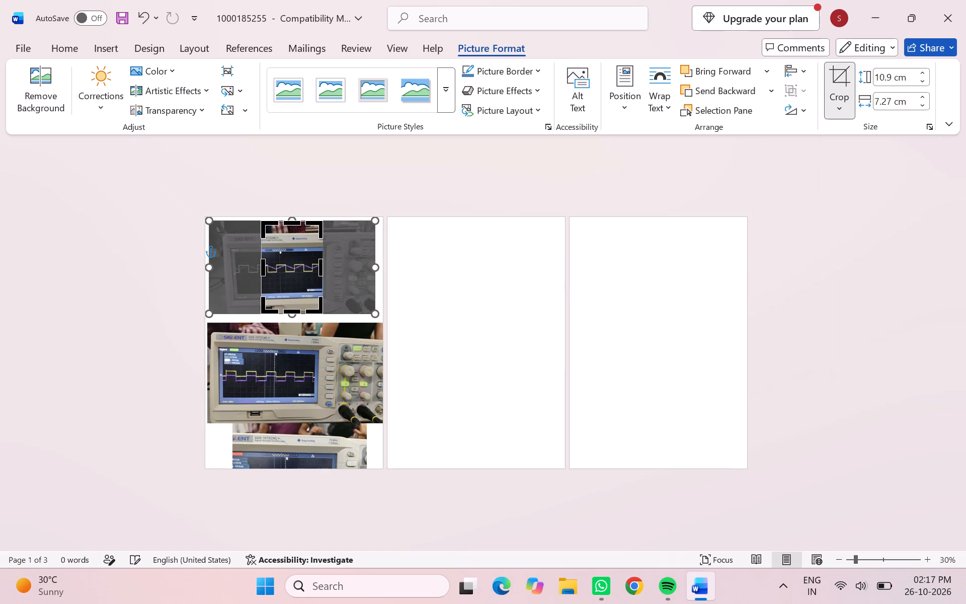
Crop the first oscilloscope photo to a 3:2 landscape aspect ratio.
left_click(837, 103)
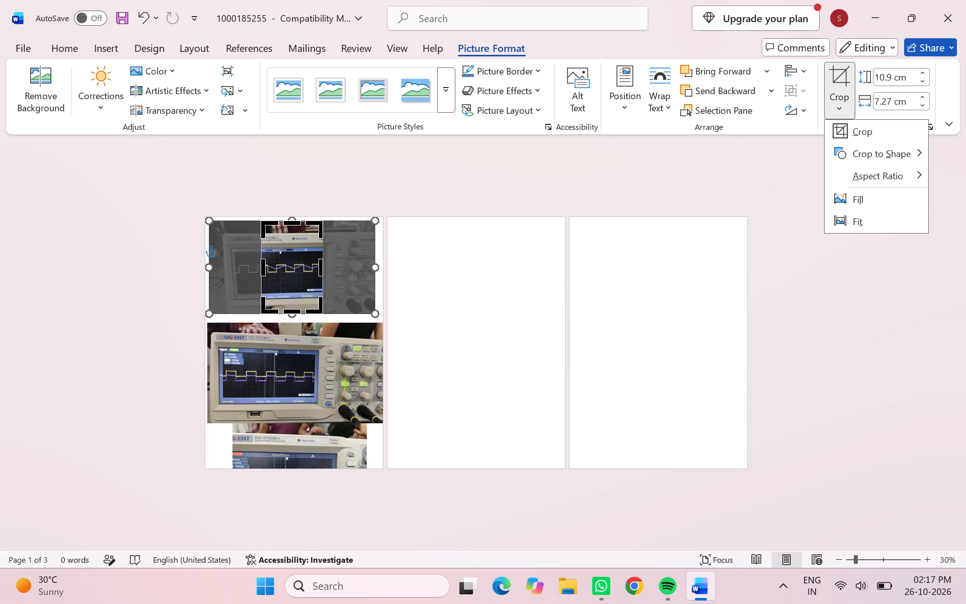
left_click(870, 174)
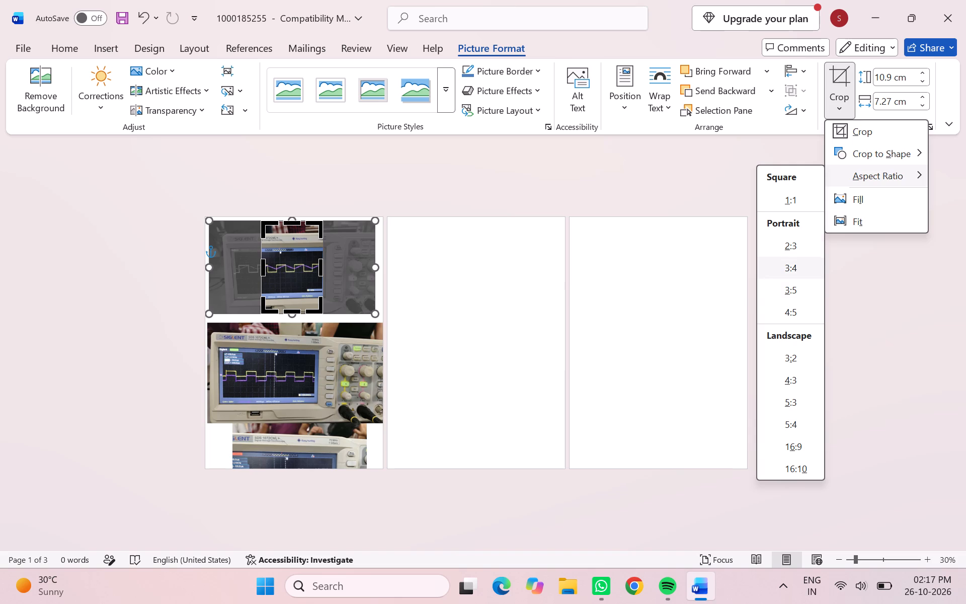
scroll(785, 345, "down", 1)
left_click(791, 358)
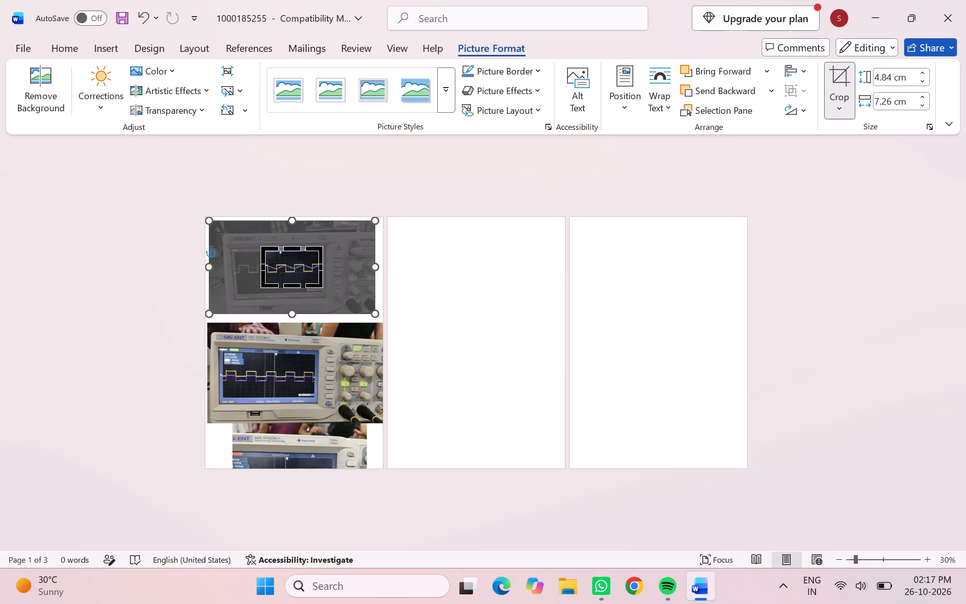
Adjust all four crop edges of the first photo to frame just the oscilloscope display, about 6.73 cm high by 11.31 cm wide.
left_click_drag(293, 284, 293, 298)
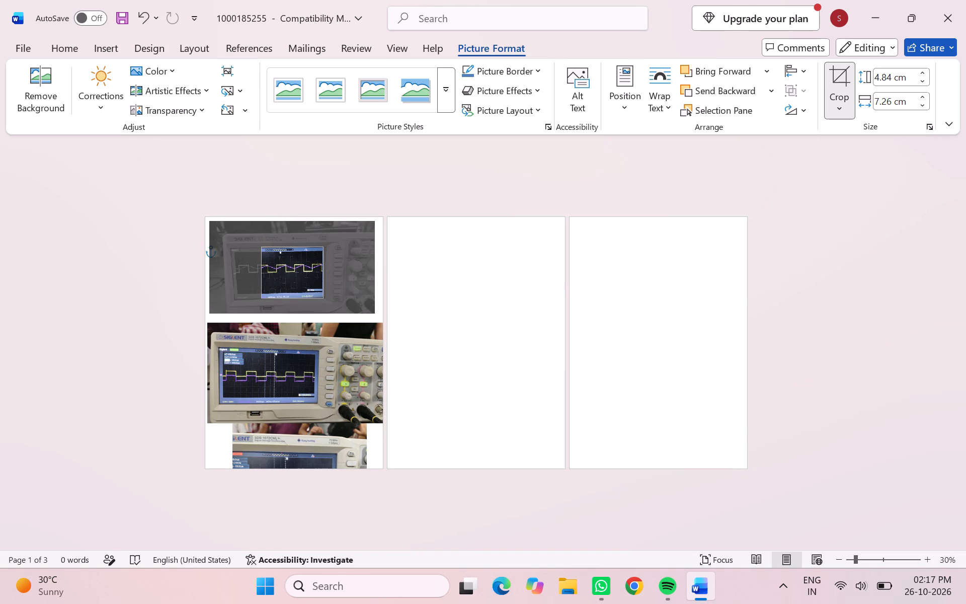
left_click_drag(293, 298, 293, 298)
left_click_drag(293, 298, 293, 301)
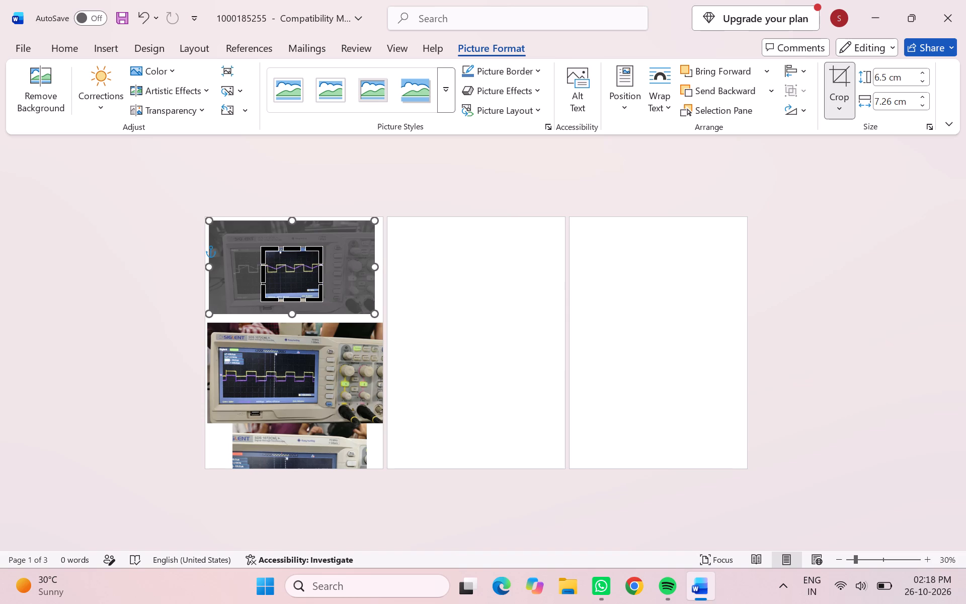
left_click_drag(293, 250, 294, 246)
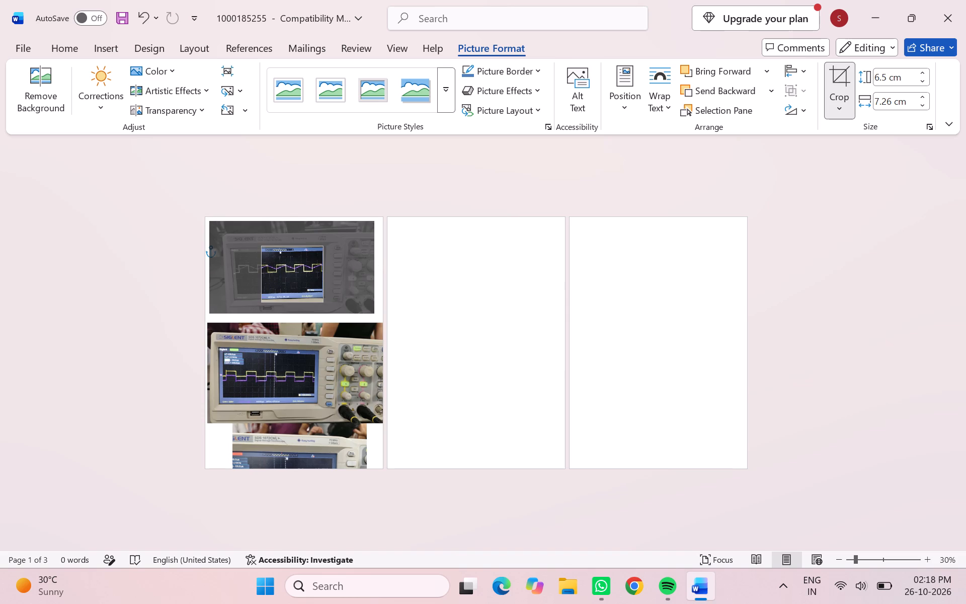
left_click_drag(294, 246, 293, 244)
left_click_drag(293, 244, 293, 245)
scroll(237, 274, "up", 6, "ctrl")
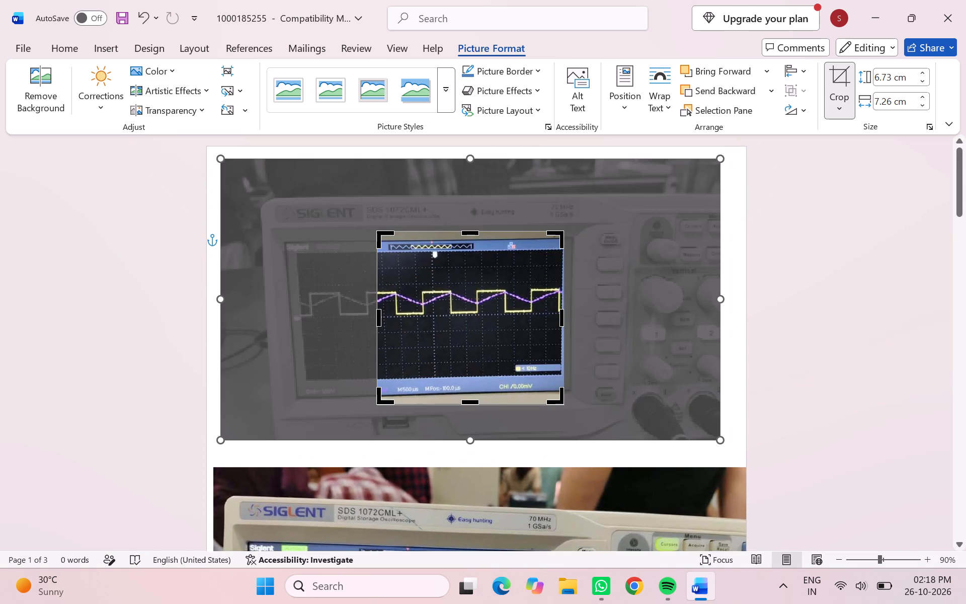
left_click_drag(381, 317, 279, 315)
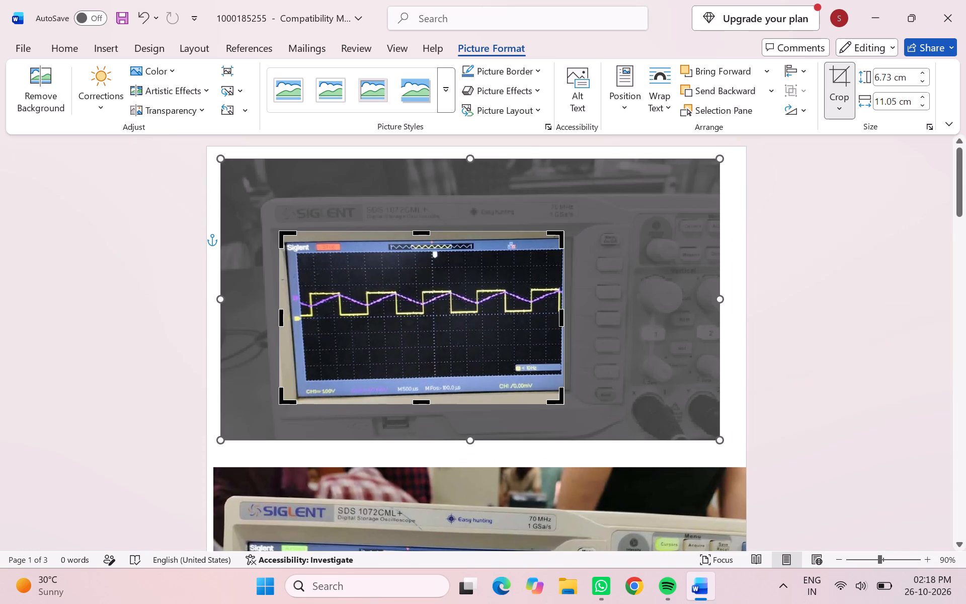
left_click_drag(562, 317, 571, 318)
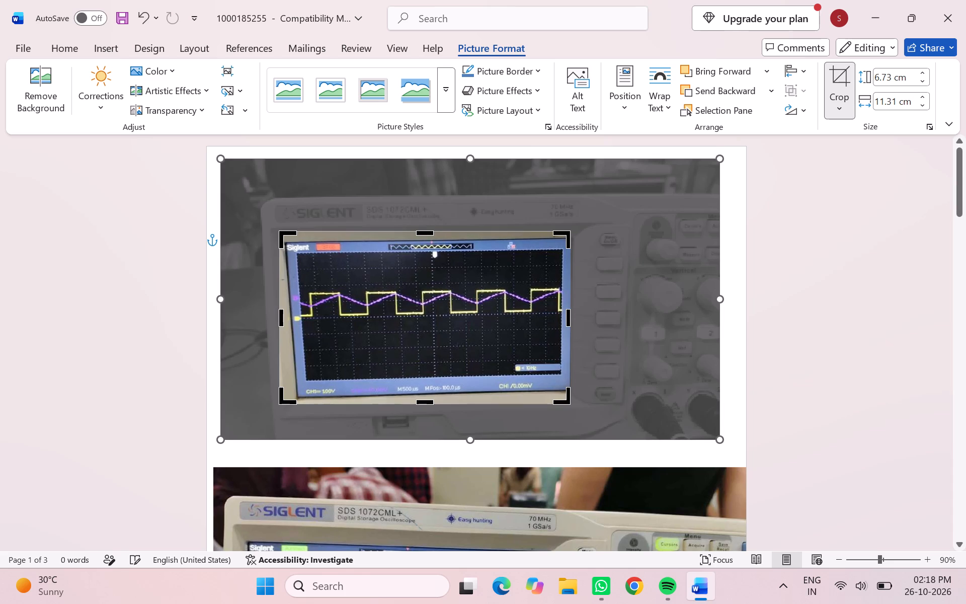
left_click(788, 325)
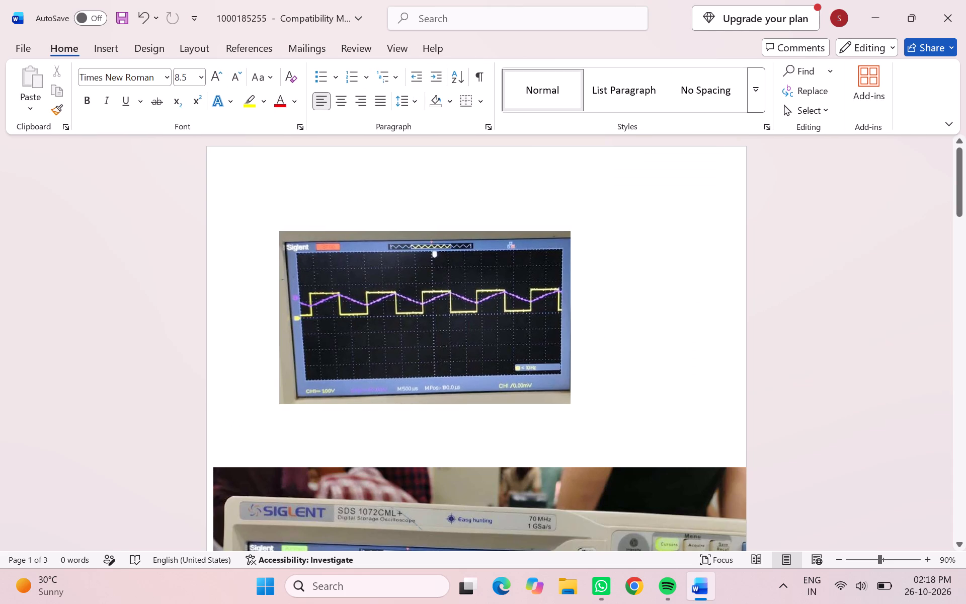
Move the cropped first photo up and left, towards the top-left corner of page one.
left_click_drag(472, 339, 472, 323)
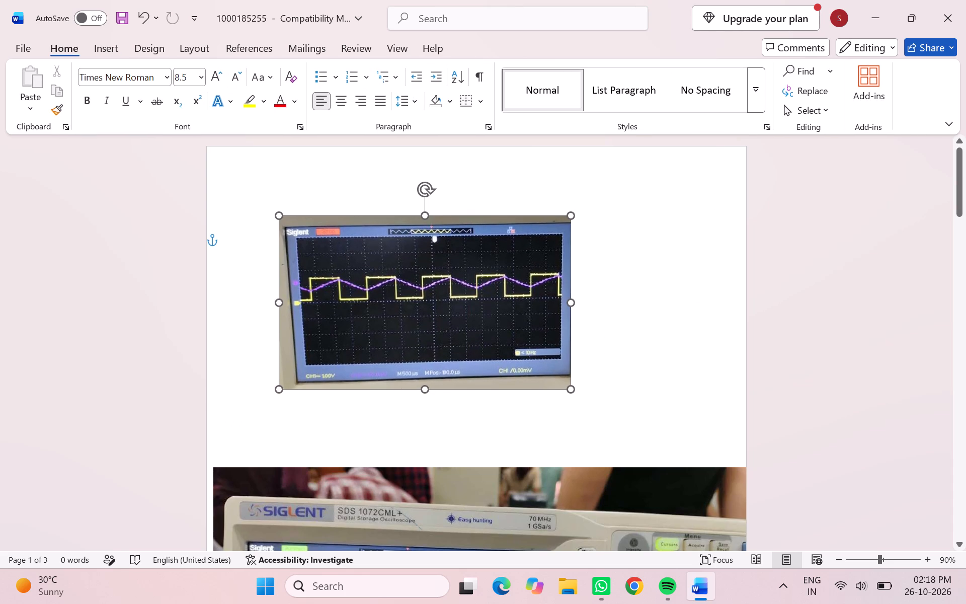
left_click_drag(472, 323, 471, 314)
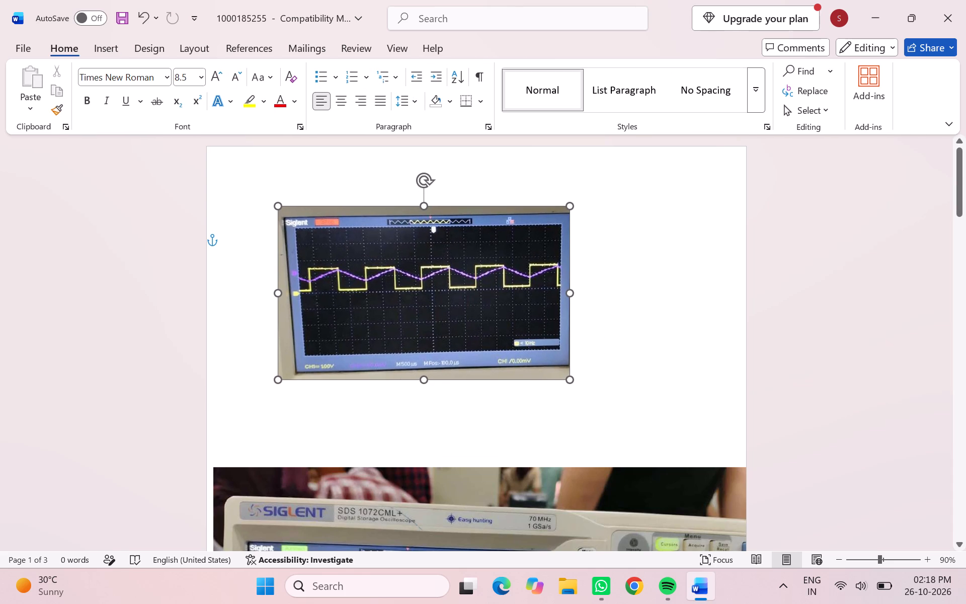
left_click_drag(471, 314, 488, 305)
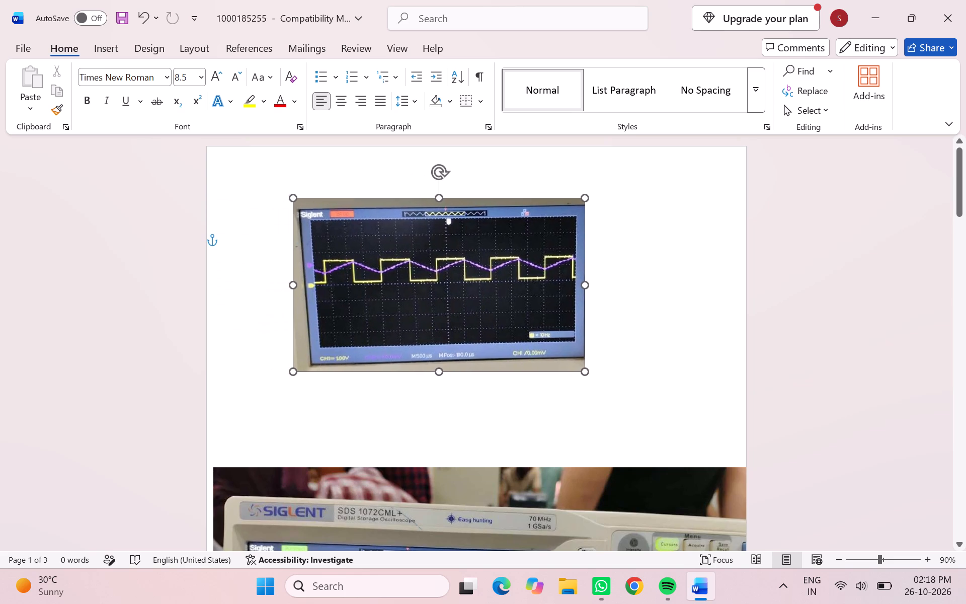
left_click_drag(488, 305, 445, 302)
scroll(445, 302, "down", 2)
scroll(445, 302, "down", 2, "ctrl")
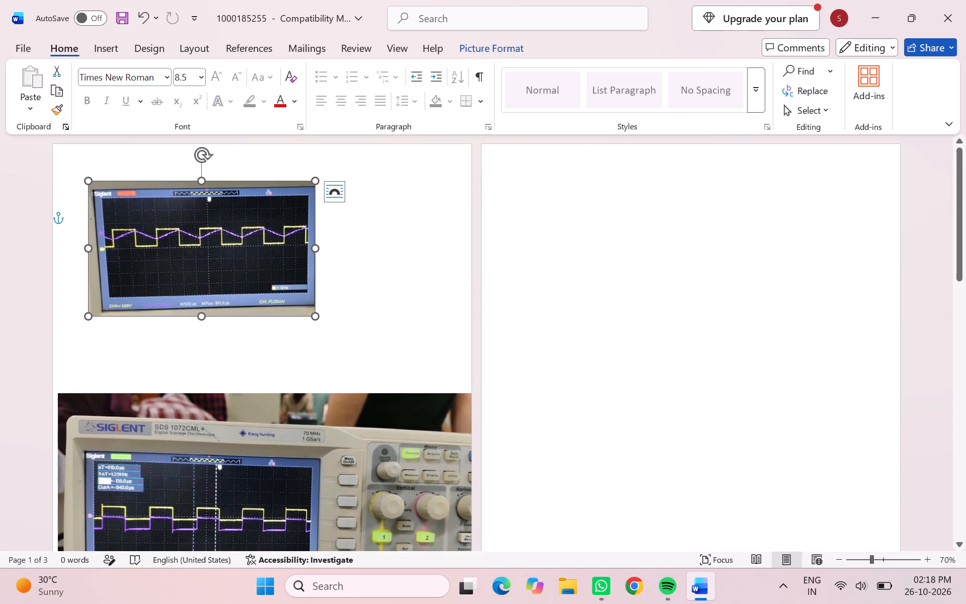
Crop the second oscilloscope photo to a 3:2 landscape aspect ratio.
scroll(317, 479, "right", 3)
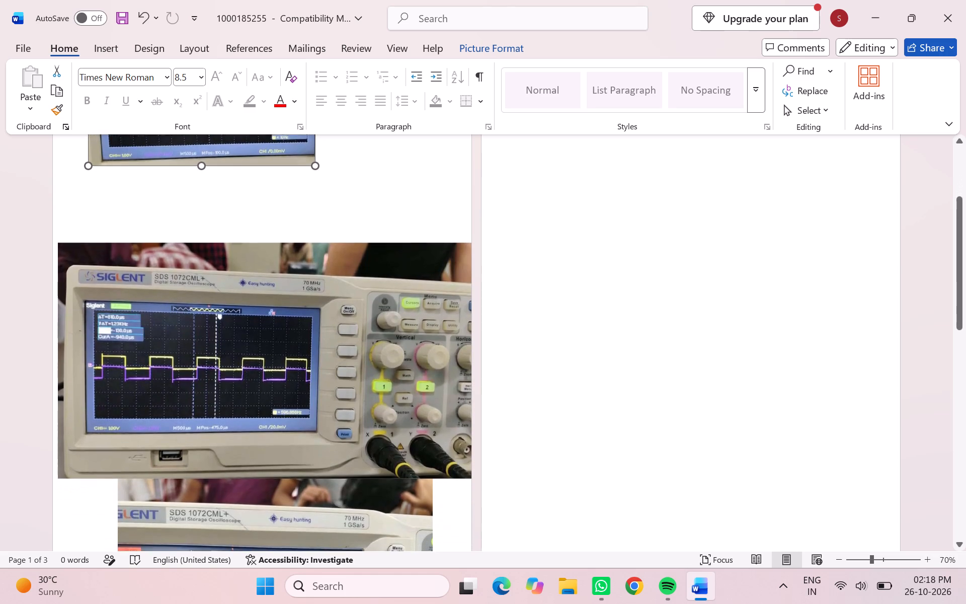
left_click(291, 434)
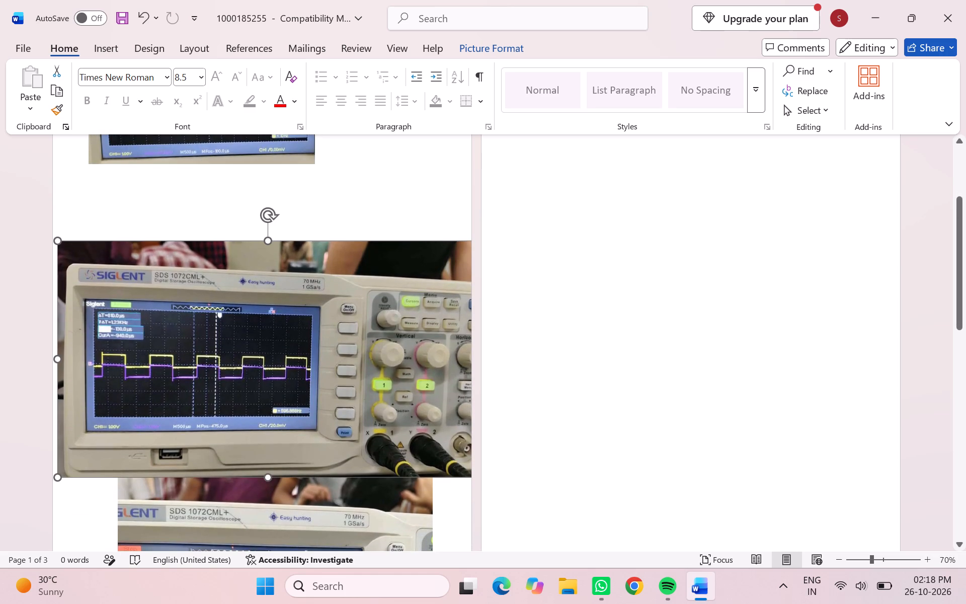
left_click(346, 414)
left_click(509, 45)
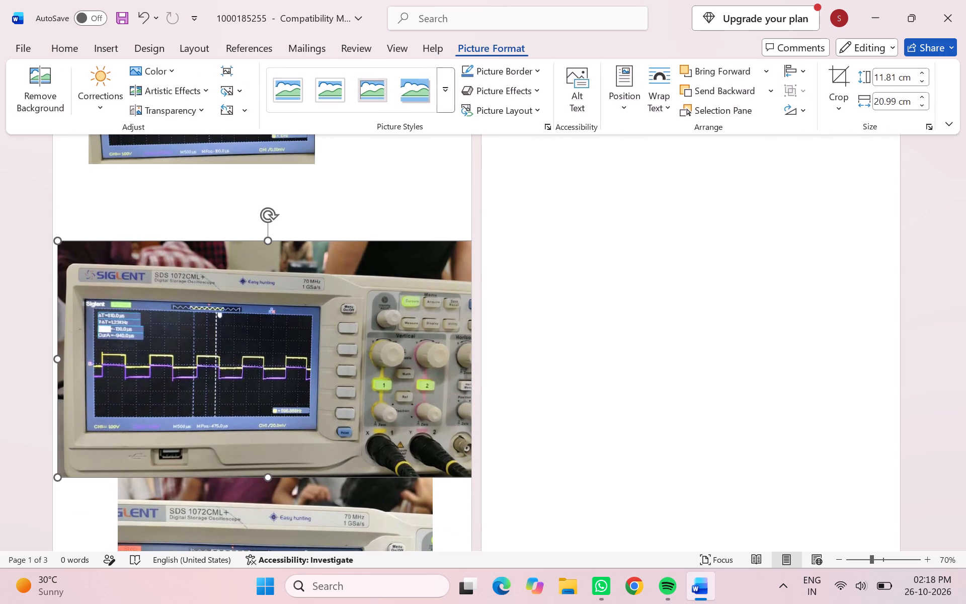
left_click(842, 107)
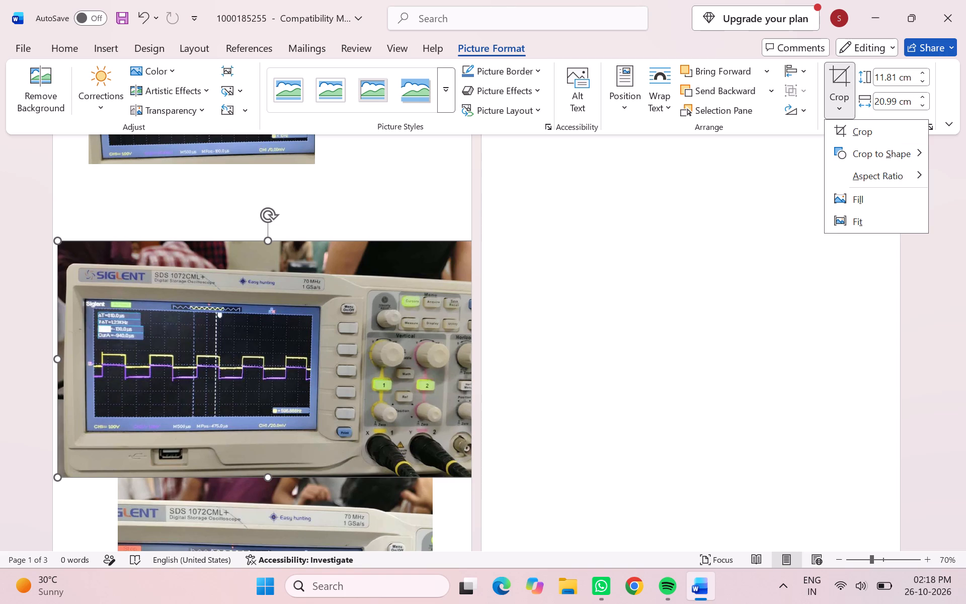
left_click(880, 182)
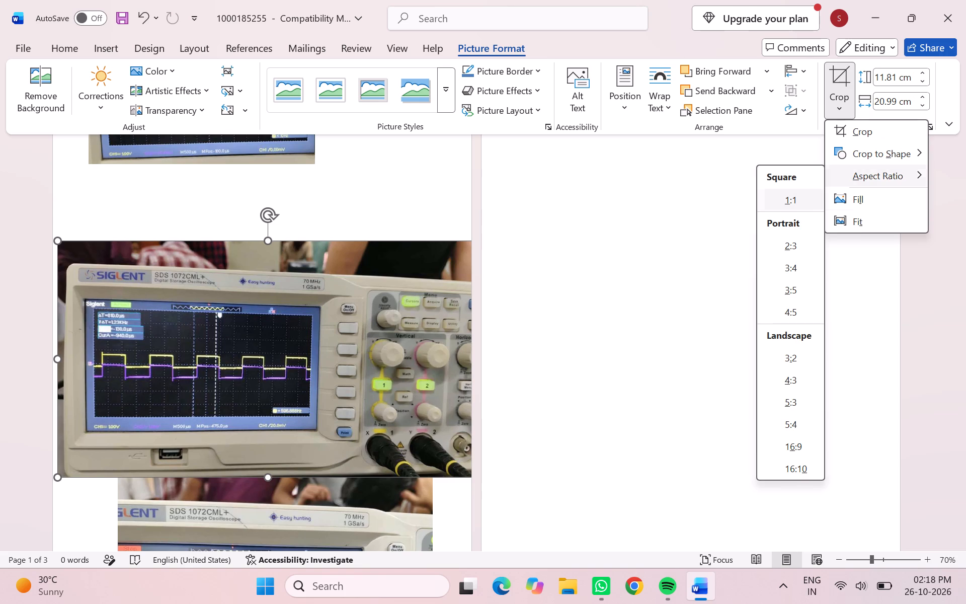
left_click(796, 365)
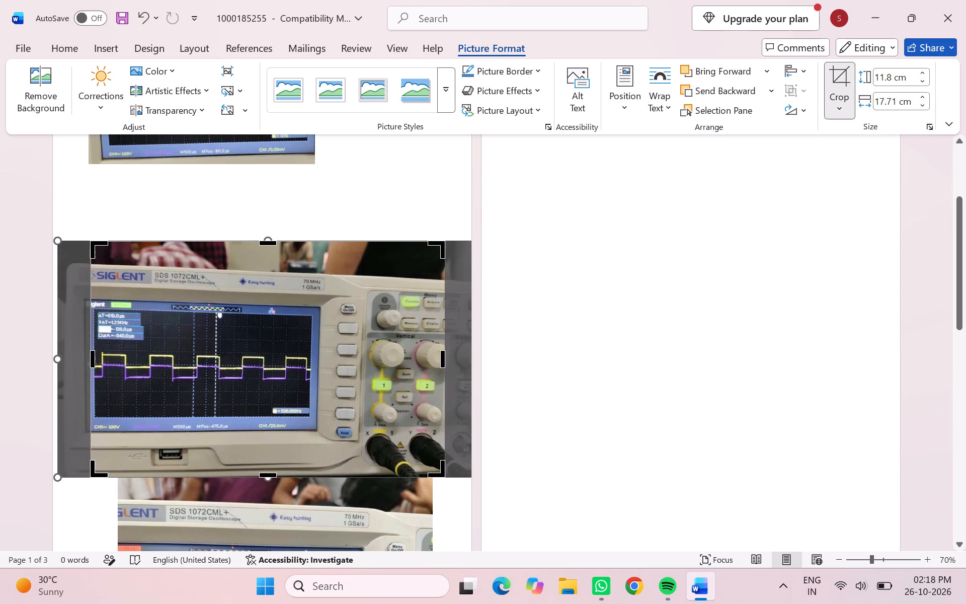
Crop the second photo's top down to just above the oscilloscope display, giving a height of about 9.29 cm.
left_click_drag(270, 480, 266, 475)
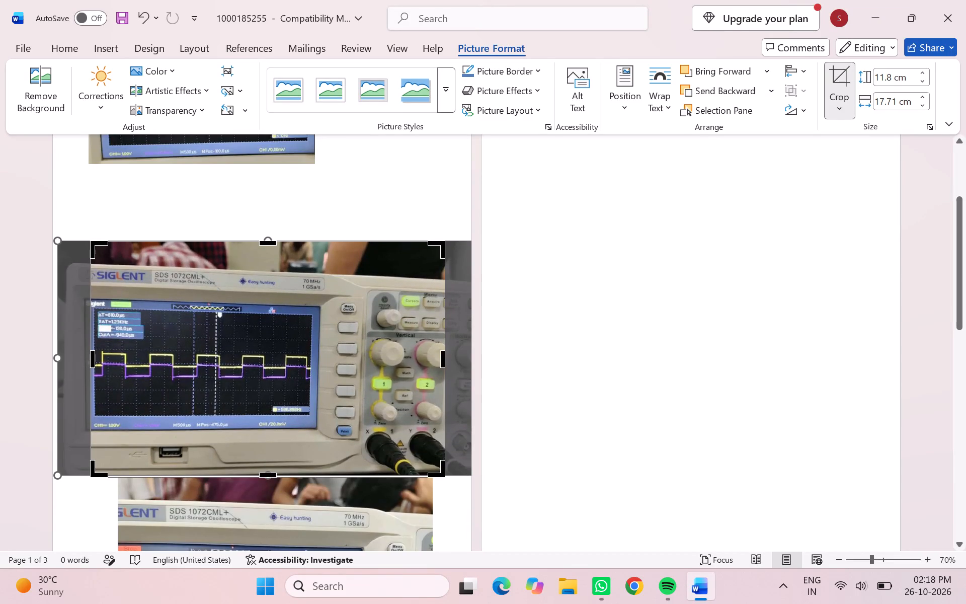
left_click_drag(269, 244, 268, 251)
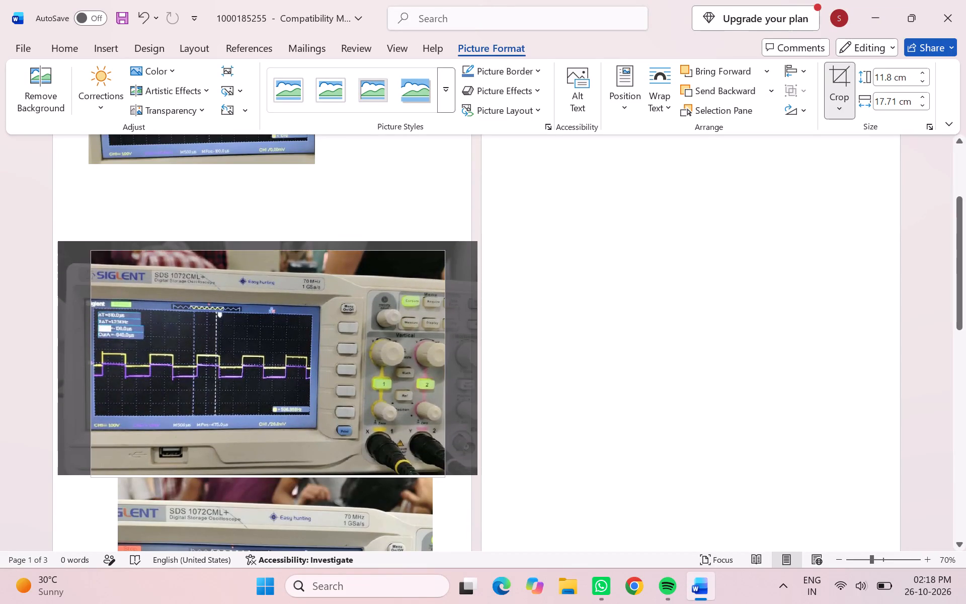
left_click_drag(268, 251, 266, 279)
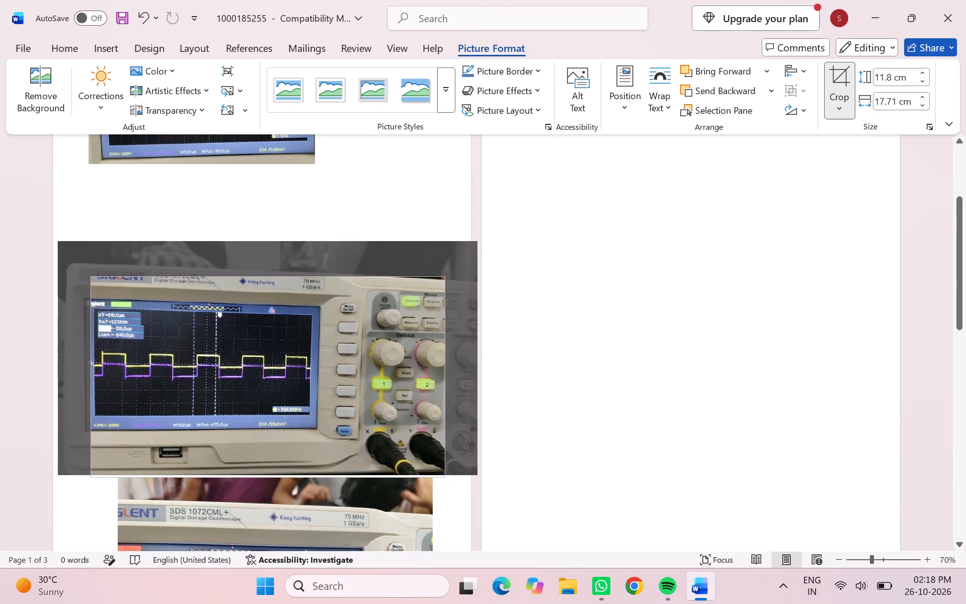
left_click_drag(266, 279, 268, 288)
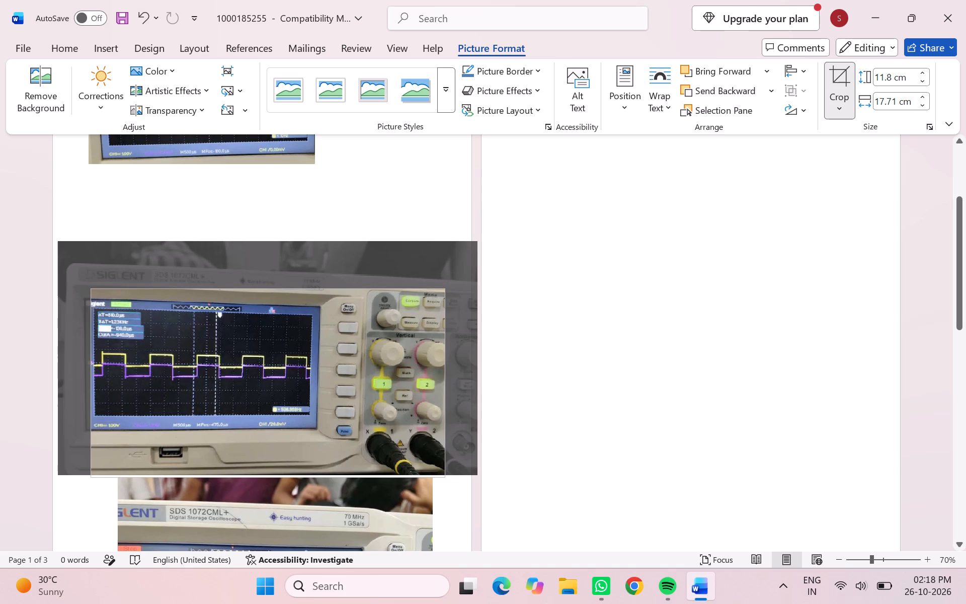
left_click_drag(268, 288, 268, 290)
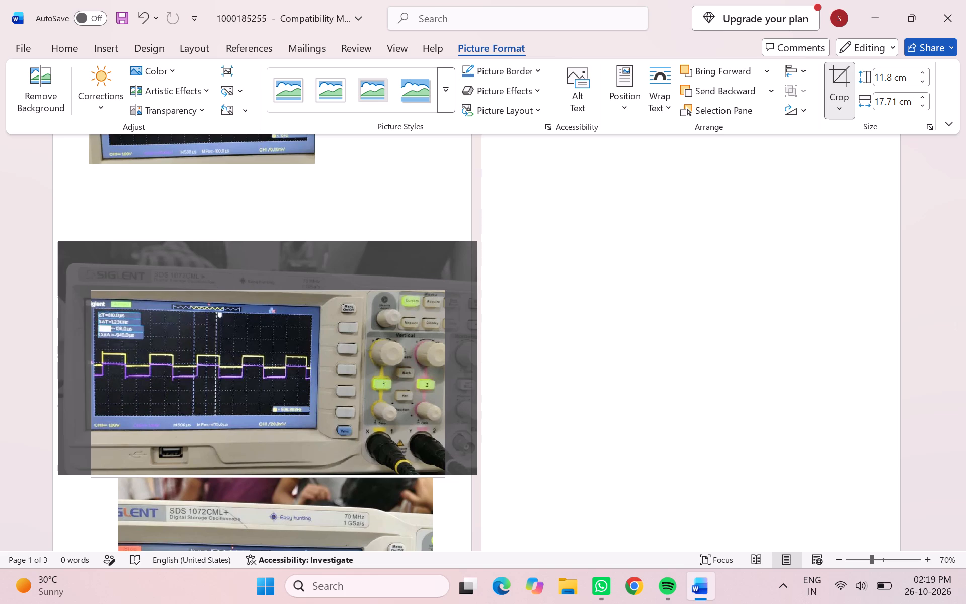
left_click_drag(268, 290, 270, 291)
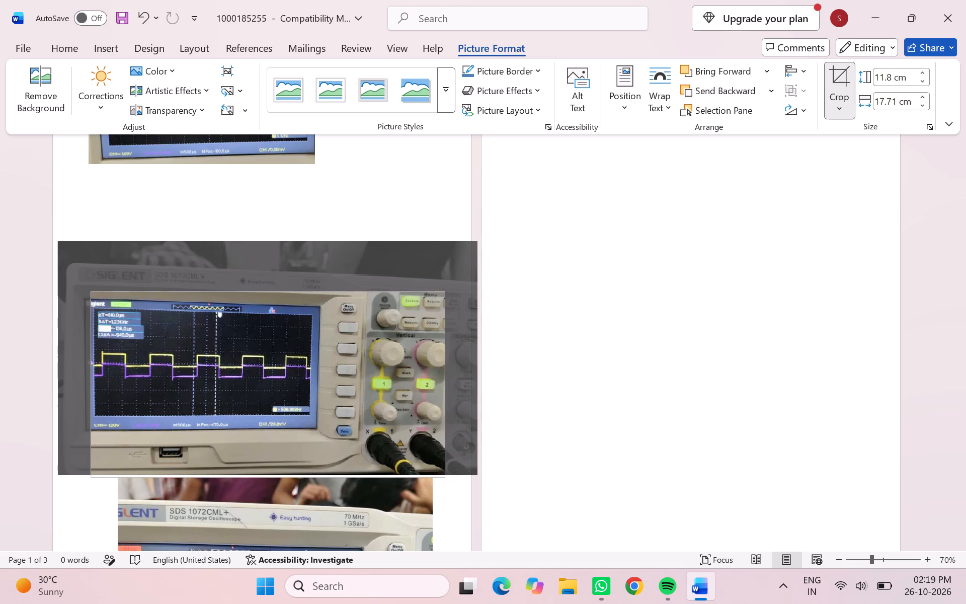
left_click_drag(270, 291, 270, 291)
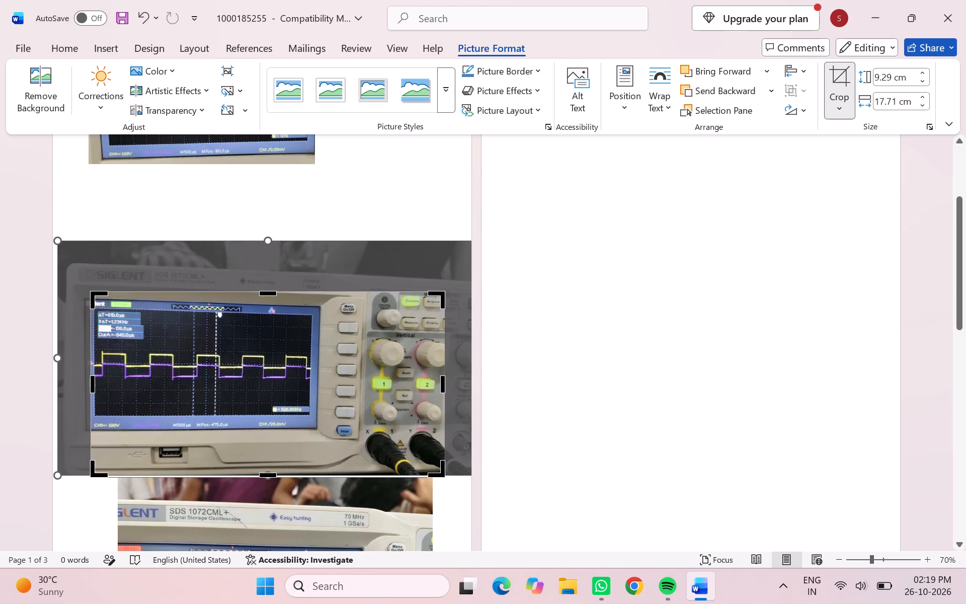
Adjust the second photo's side and bottom crop edges around the oscilloscope display, to about 7.47 cm high by 12.67 cm wide.
left_click_drag(94, 383, 81, 392)
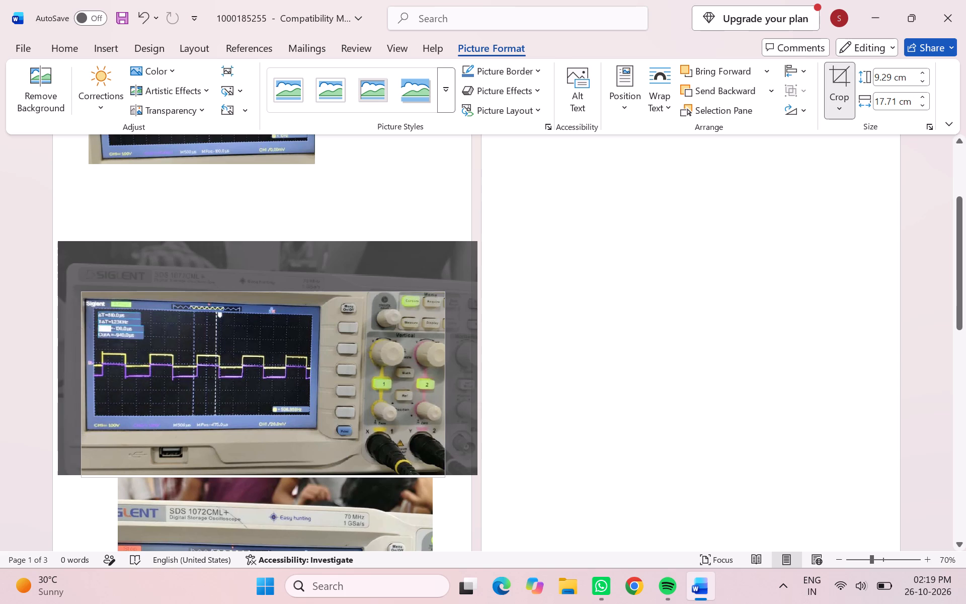
left_click_drag(81, 392, 78, 394)
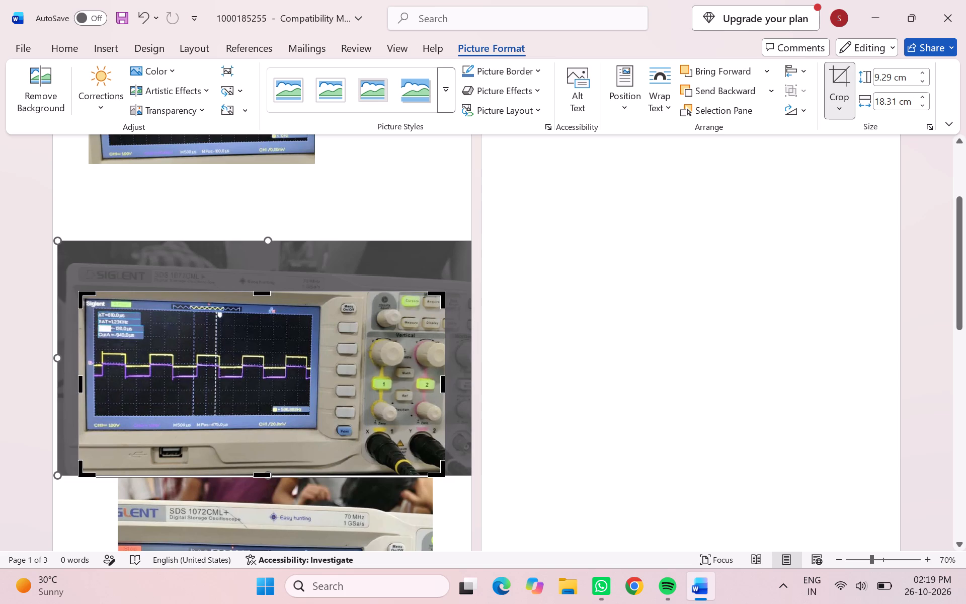
left_click_drag(443, 388, 351, 387)
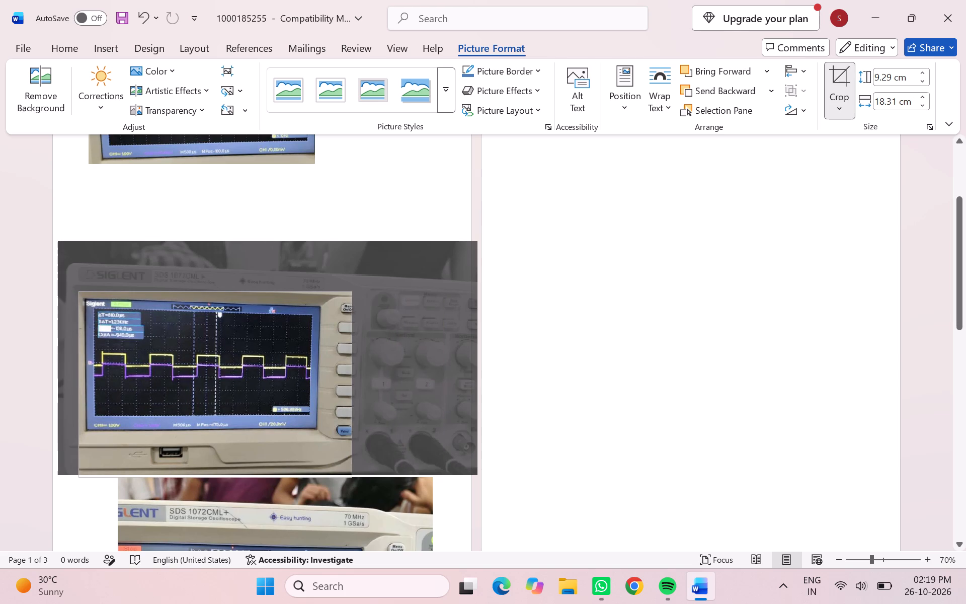
left_click_drag(351, 387, 338, 388)
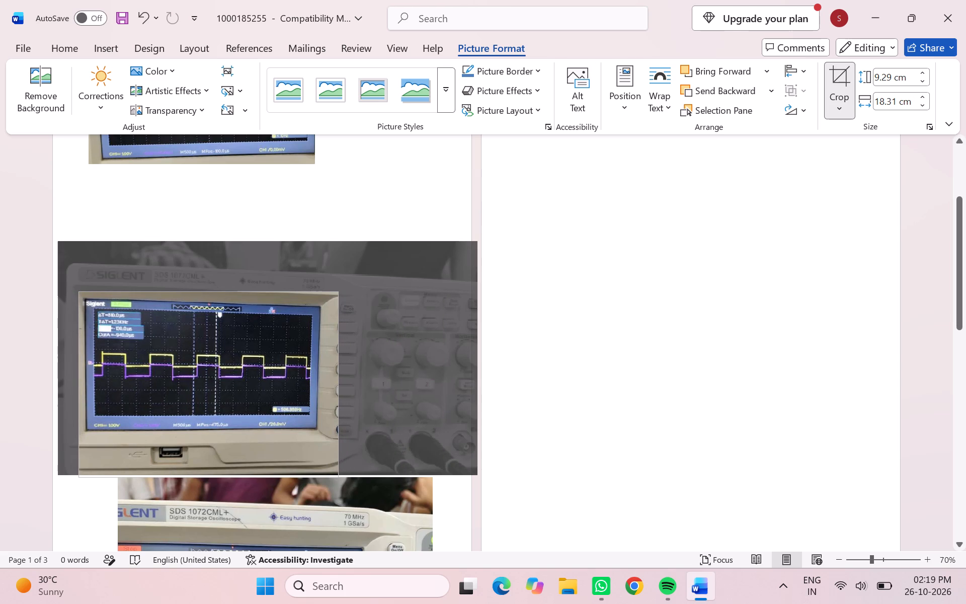
left_click_drag(338, 388, 332, 394)
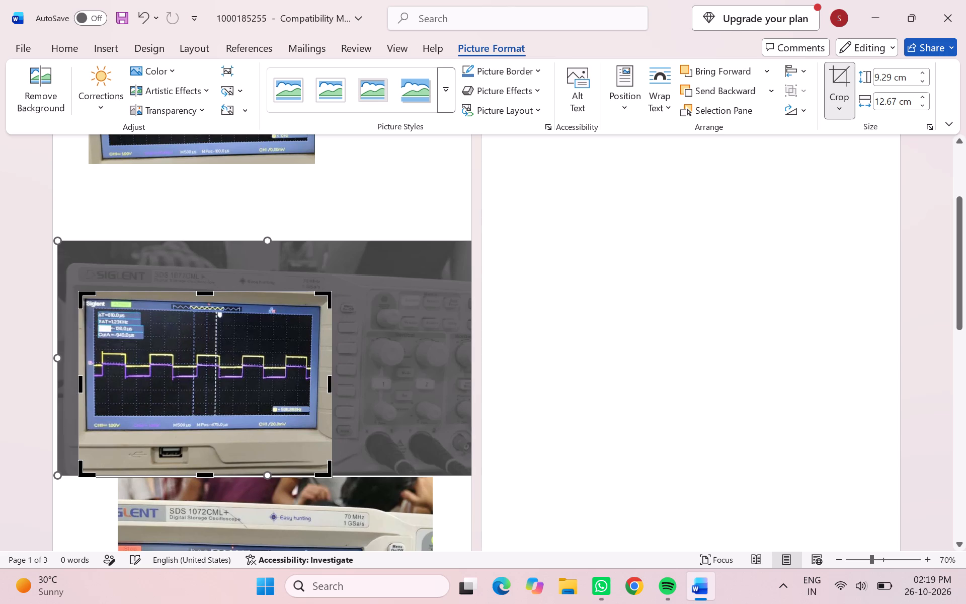
left_click_drag(203, 475, 206, 445)
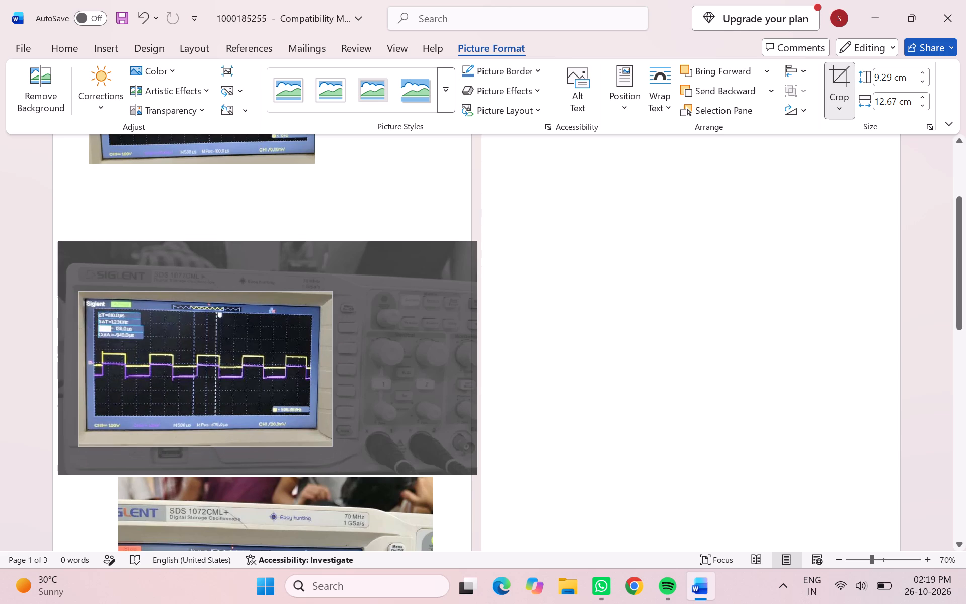
left_click_drag(206, 445, 206, 437)
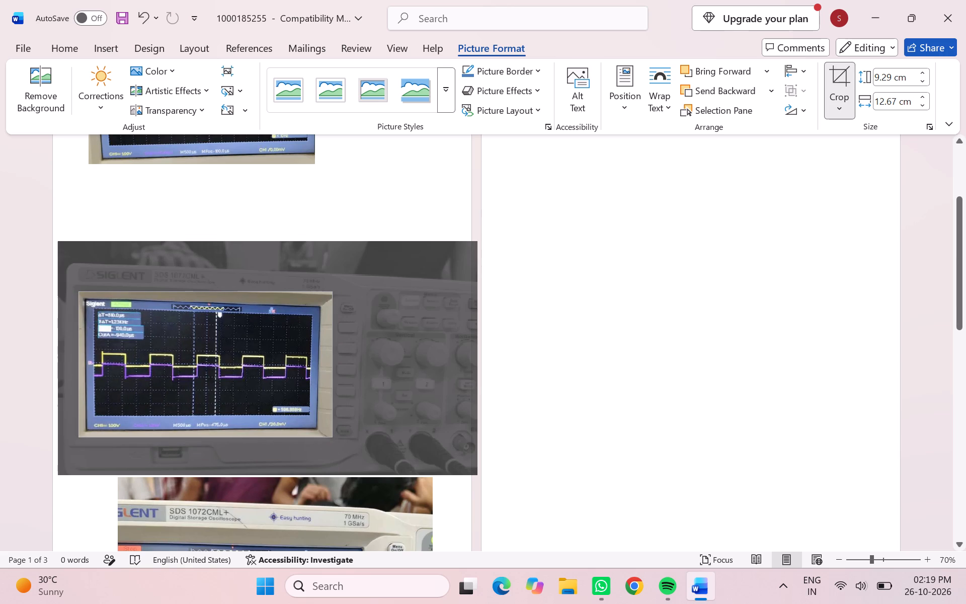
left_click_drag(206, 437, 206, 441)
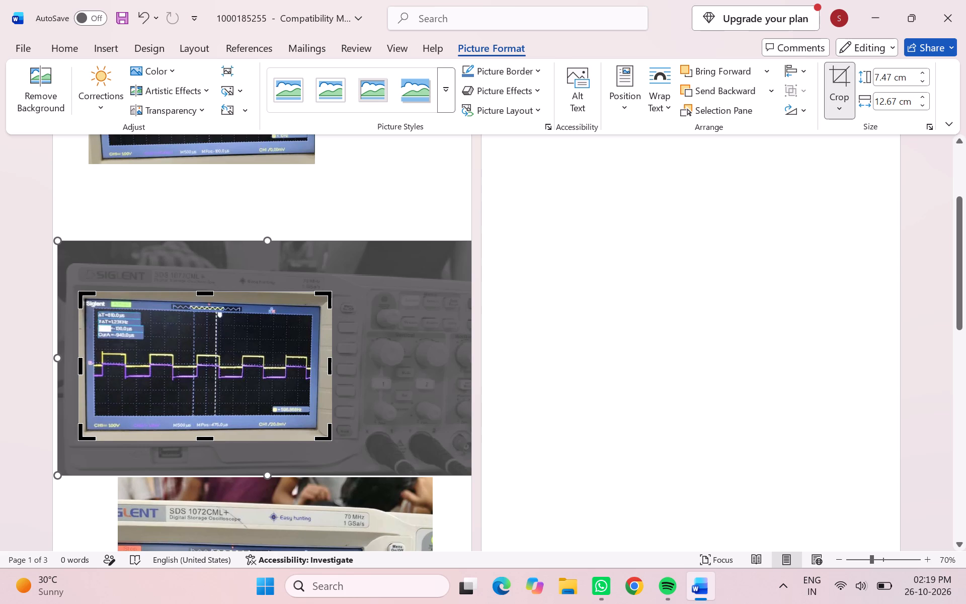
Extend the second photo's crop slightly outward at its upper-left corner, to about 7.64 cm by 12.82 cm, and apply the crop.
left_click_drag(80, 294, 78, 292)
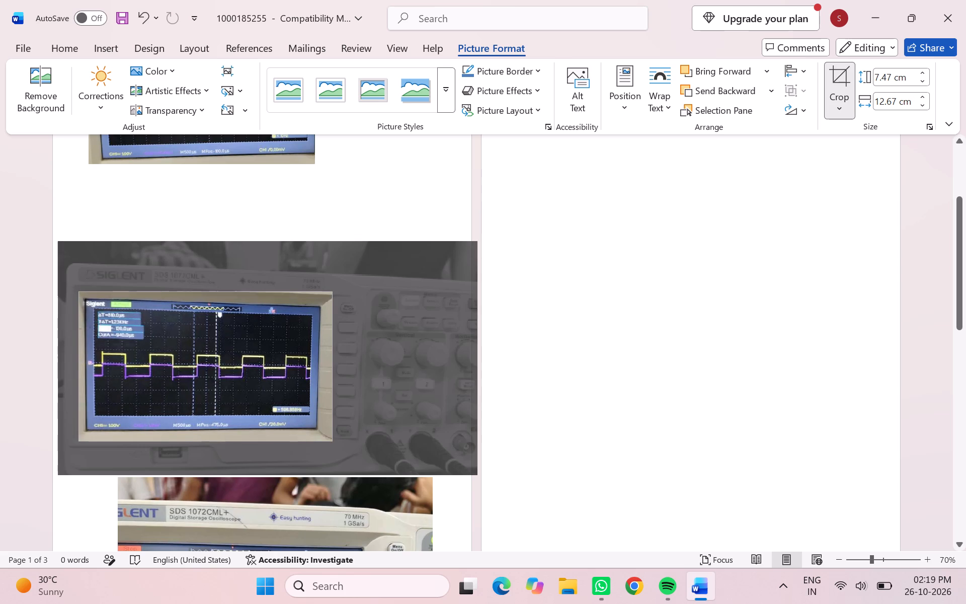
left_click_drag(78, 292, 79, 288)
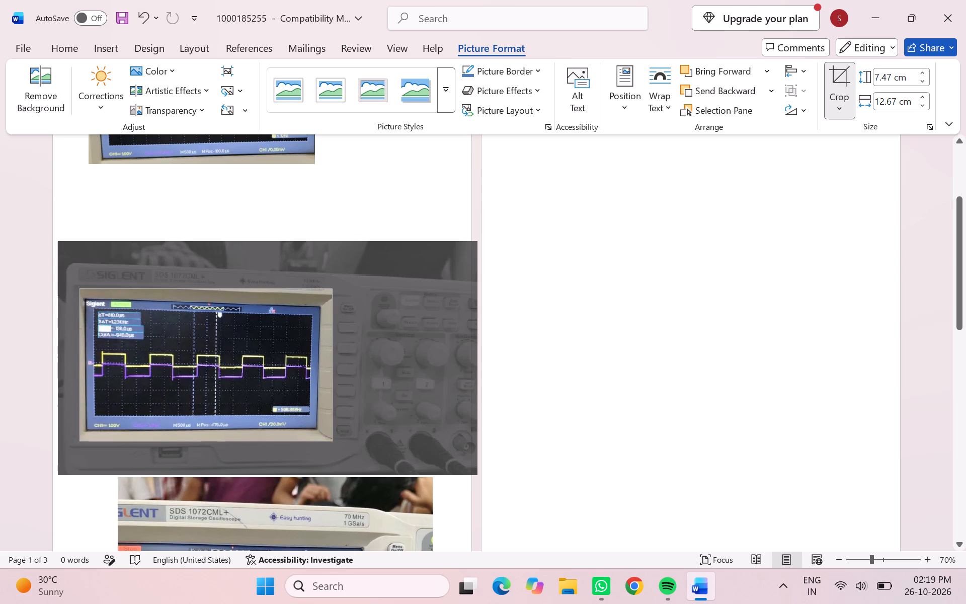
left_click_drag(79, 288, 79, 286)
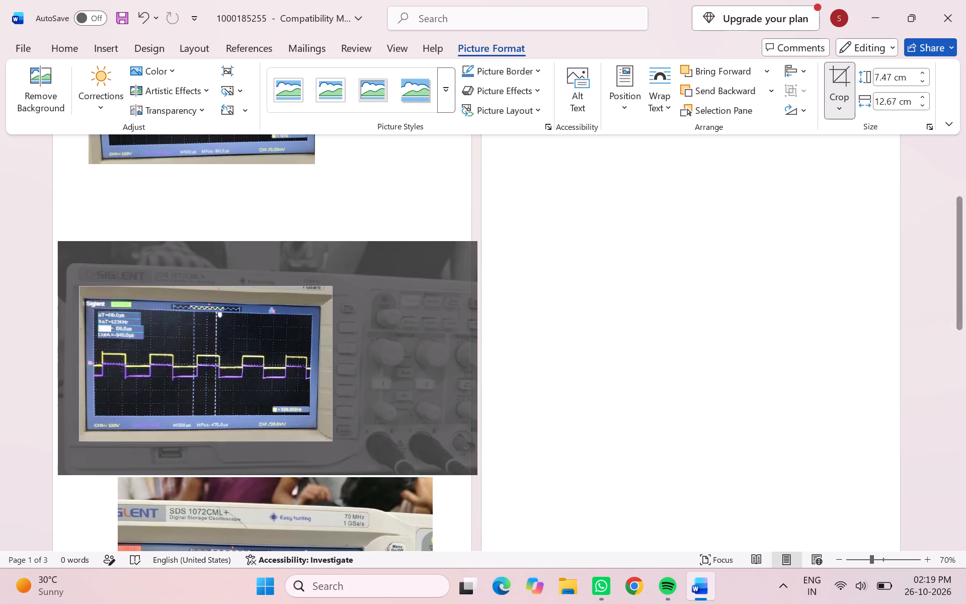
left_click_drag(79, 286, 75, 286)
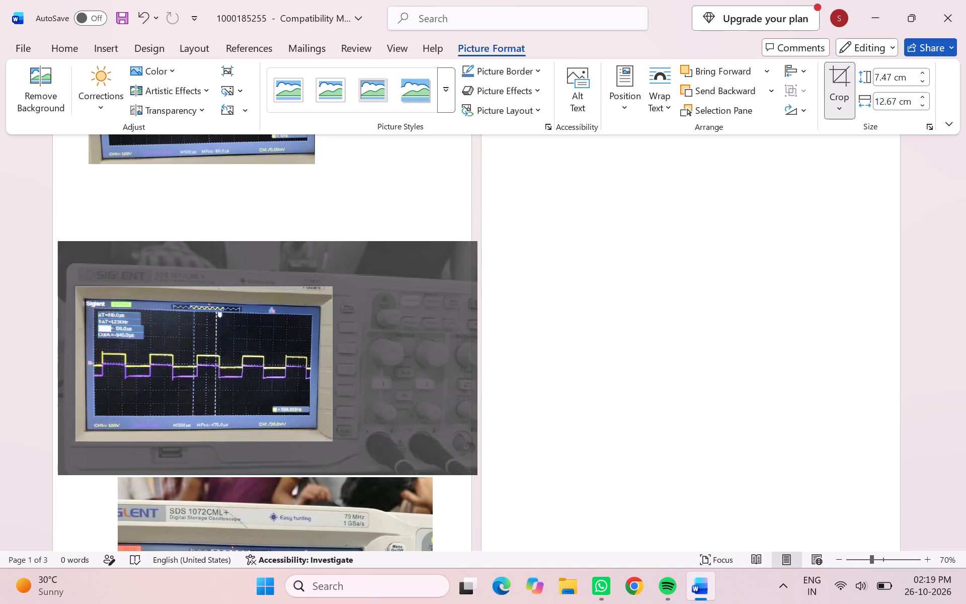
left_click_drag(75, 286, 75, 287)
left_click_drag(75, 287, 76, 288)
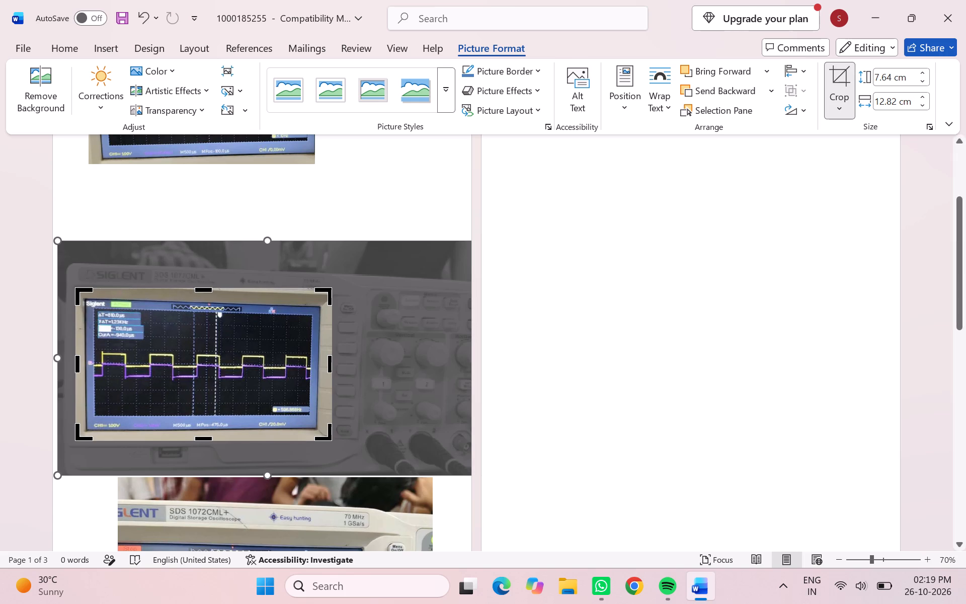
left_click(685, 376)
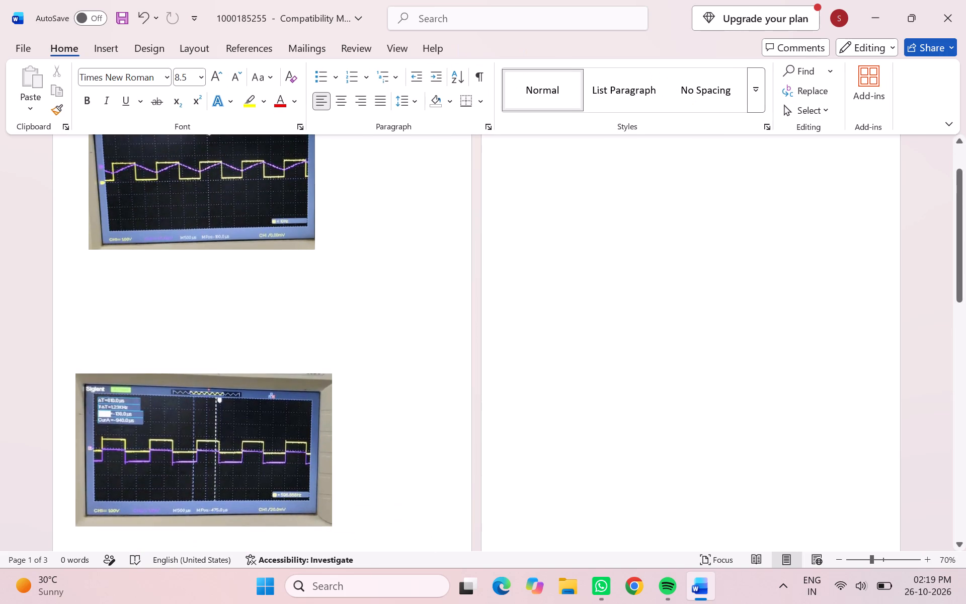
Move the cropped second photo up beneath the first one, roughly lining up their left edges.
left_click_drag(225, 432, 229, 356)
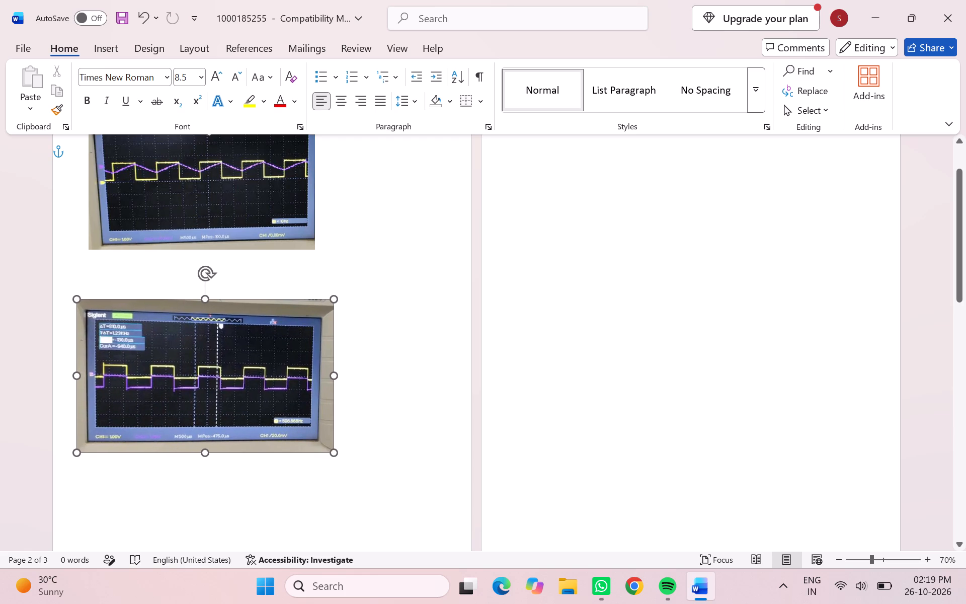
left_click_drag(229, 356, 238, 346)
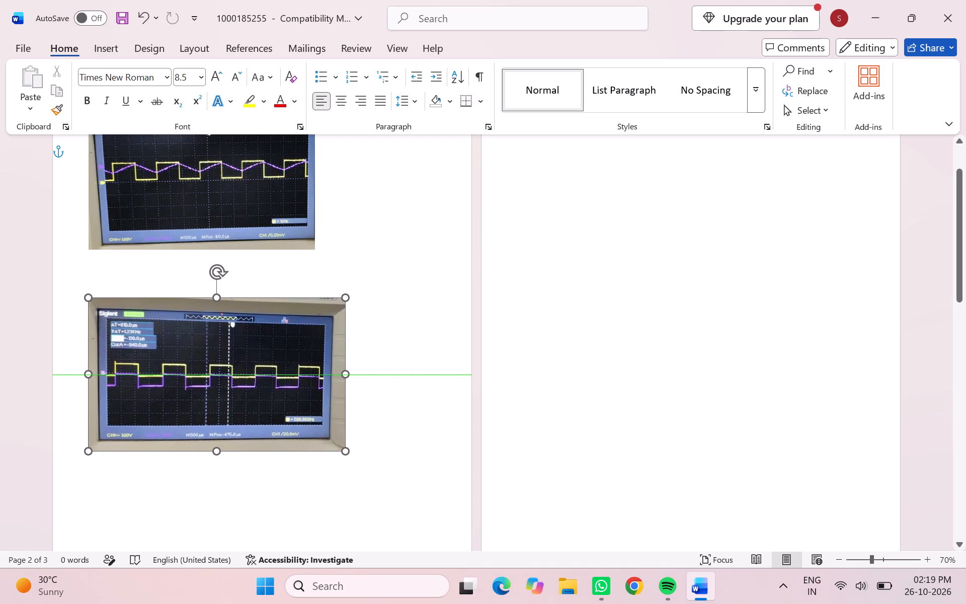
left_click_drag(238, 346, 238, 346)
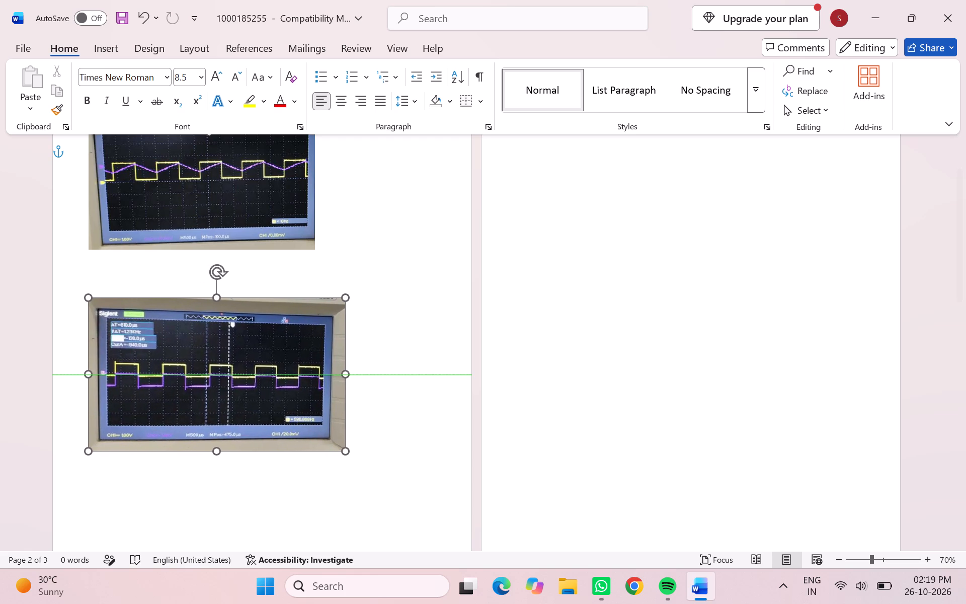
left_click_drag(238, 346, 240, 346)
Move the uncropped third oscilloscope photo up the first page until its top overlaps the lower part of the second photo.
scroll(456, 449, "down", 1)
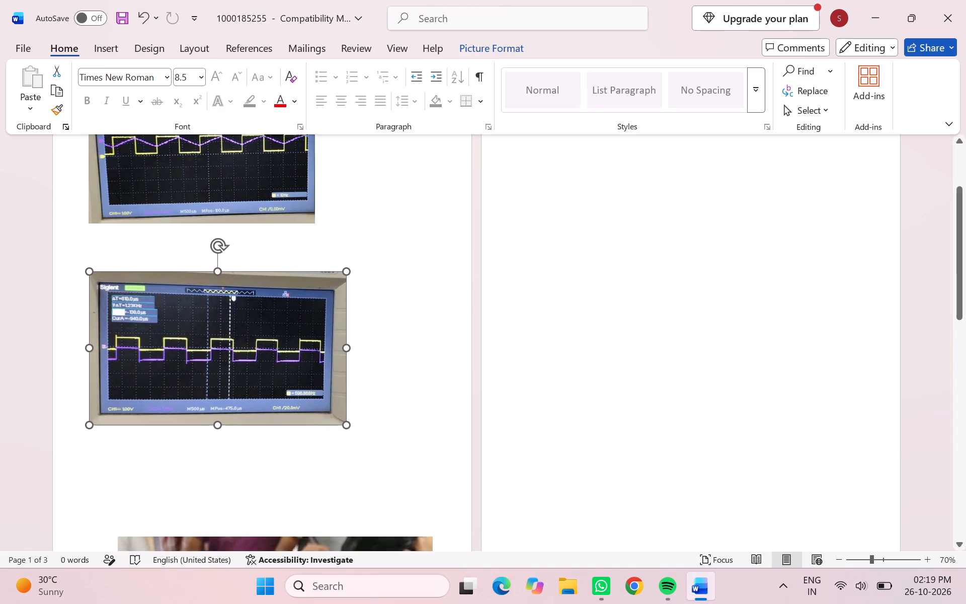
scroll(456, 449, "down", 1)
left_click(336, 475)
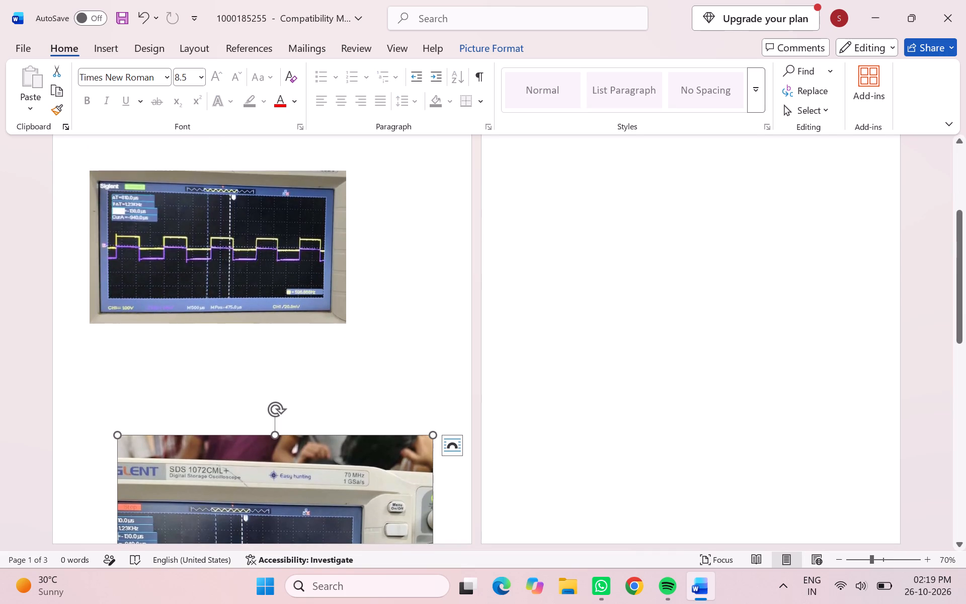
left_click_drag(319, 478, 299, 384)
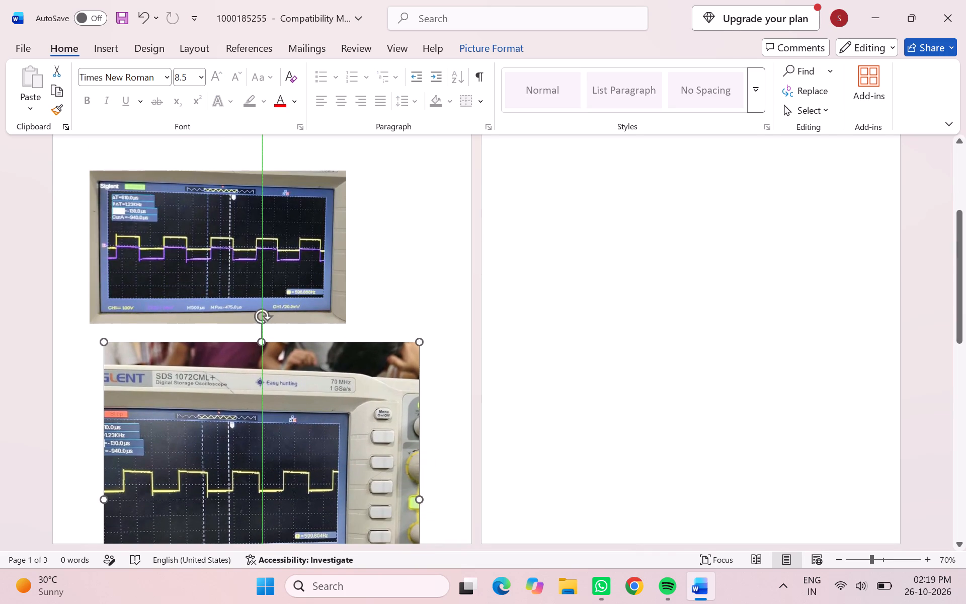
left_click_drag(299, 384, 295, 358)
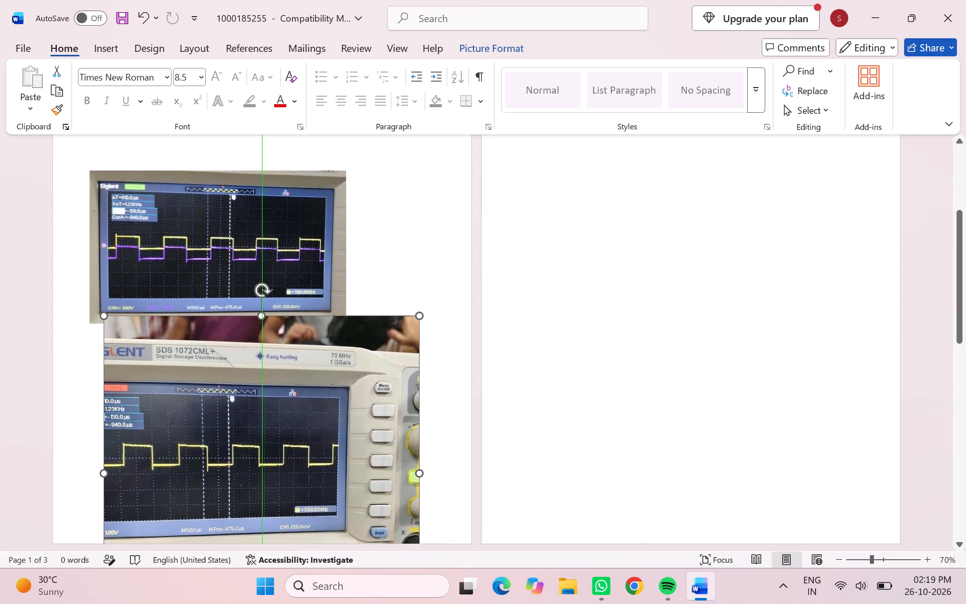
left_click_drag(295, 358, 297, 332)
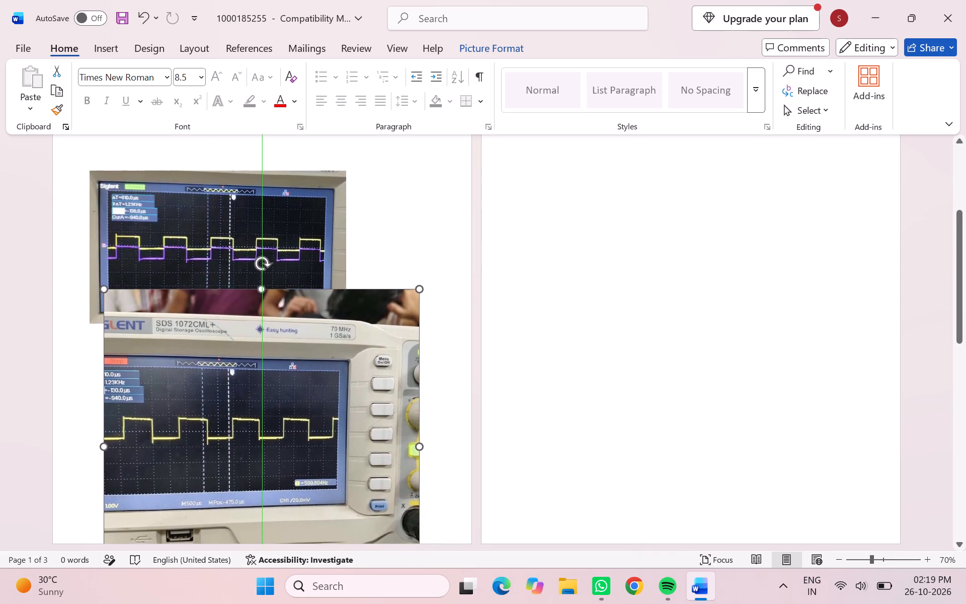
left_click_drag(297, 332, 296, 333)
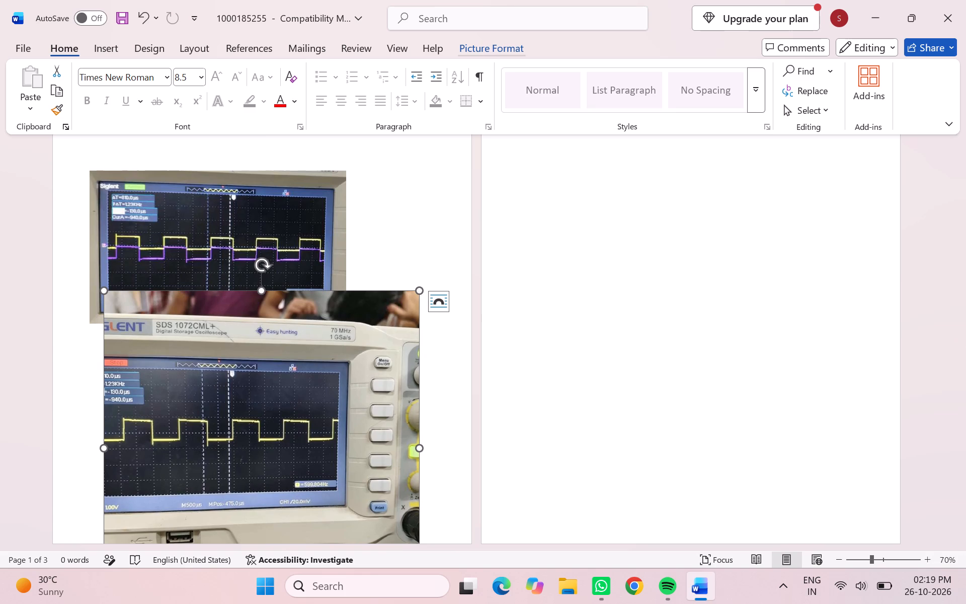
Crop the third photo to a 3:2 landscape ratio and shift the image inside the frame so the display's left edge is included.
left_click(511, 43)
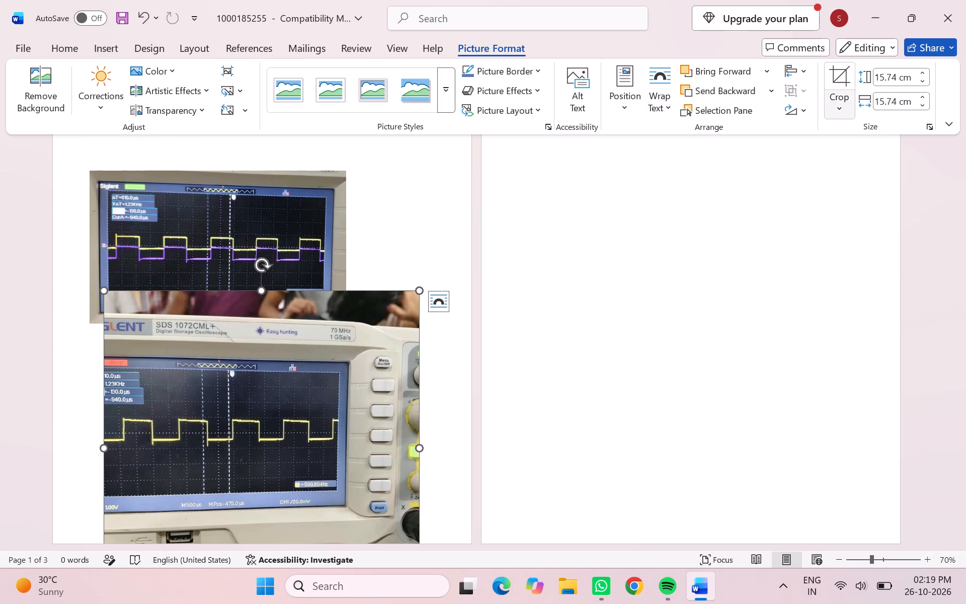
left_click(845, 110)
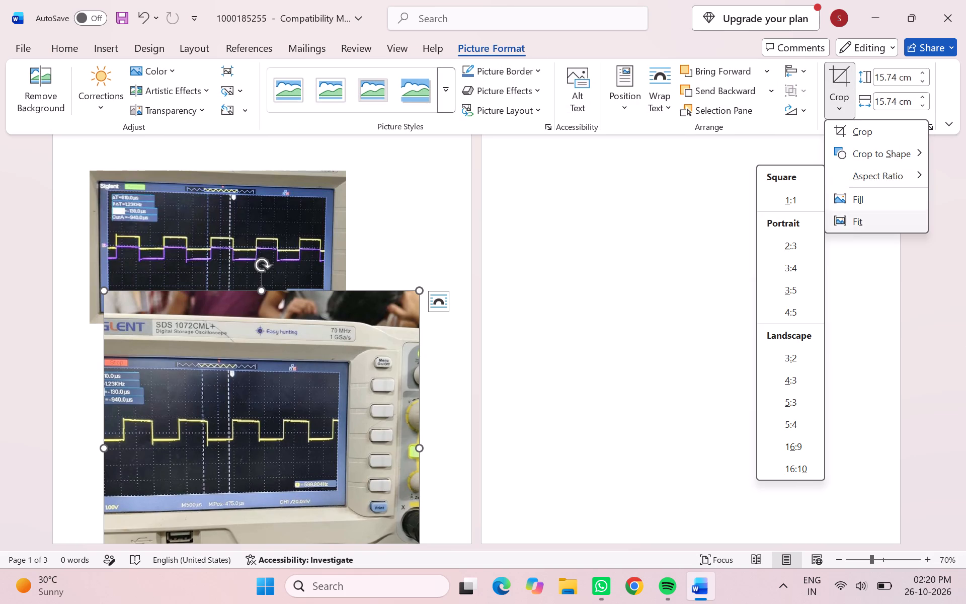
left_click(799, 354)
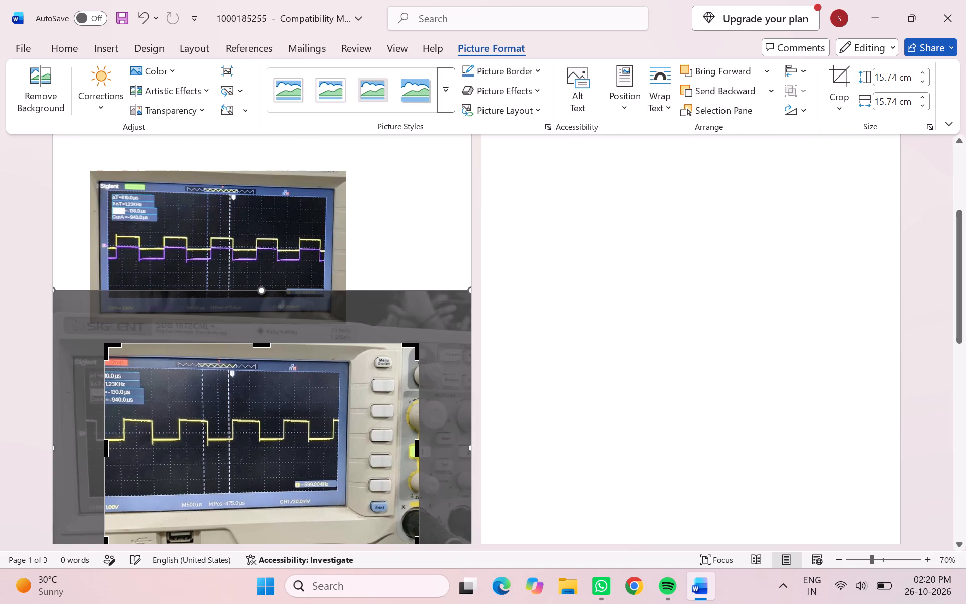
left_click_drag(325, 445, 317, 429)
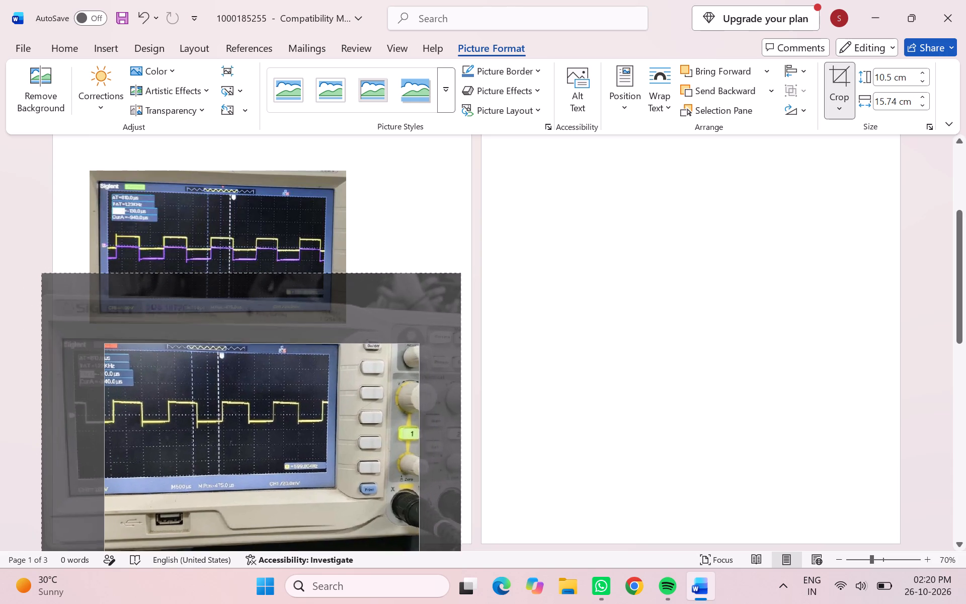
left_click_drag(317, 429, 357, 462)
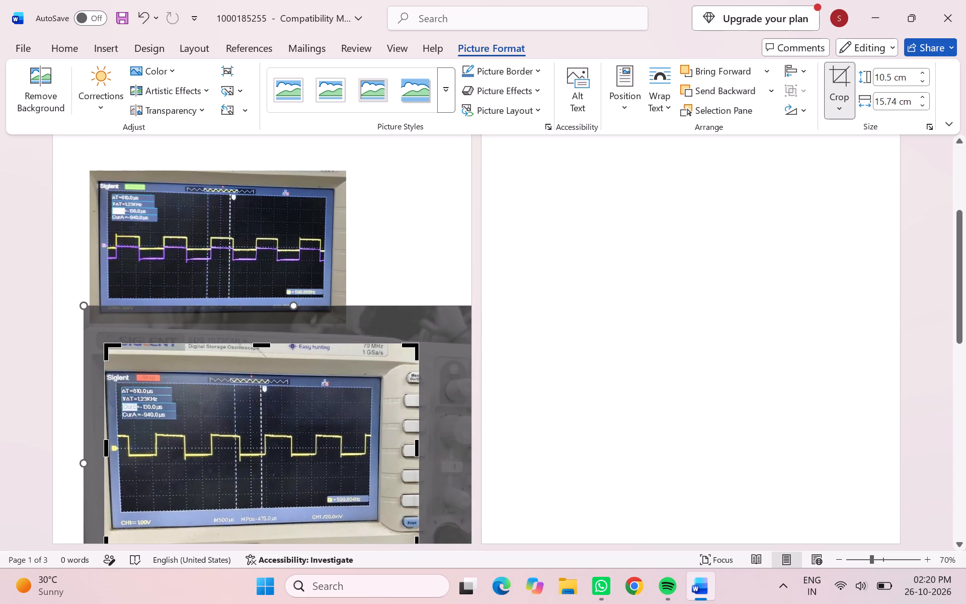
Adjust the third photo's top, left and right crop edges around the oscilloscope display, to about 9.65 cm high by 14.71 cm wide.
scroll(572, 411, "down", 2, "ctrl")
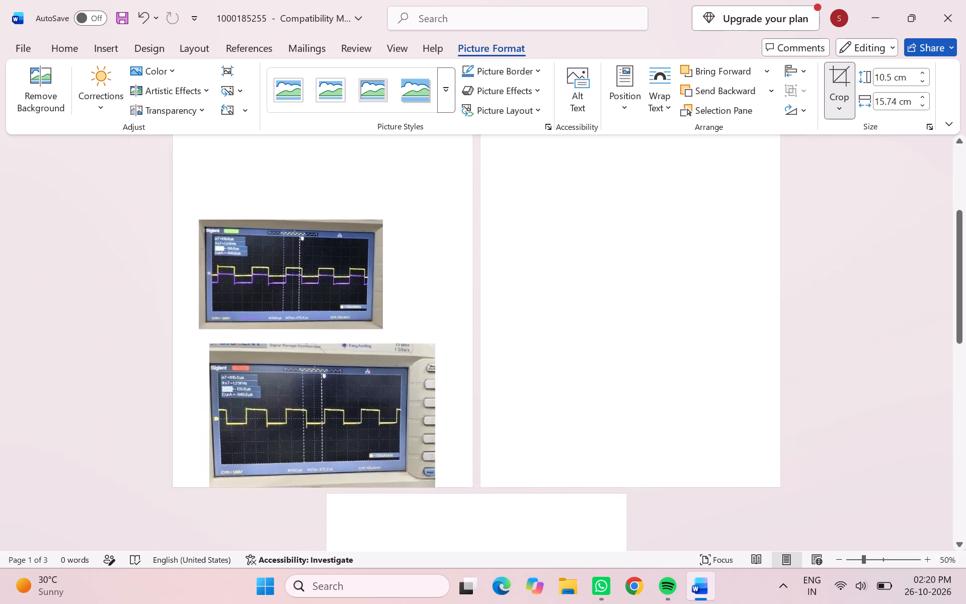
scroll(270, 468, "down", 1)
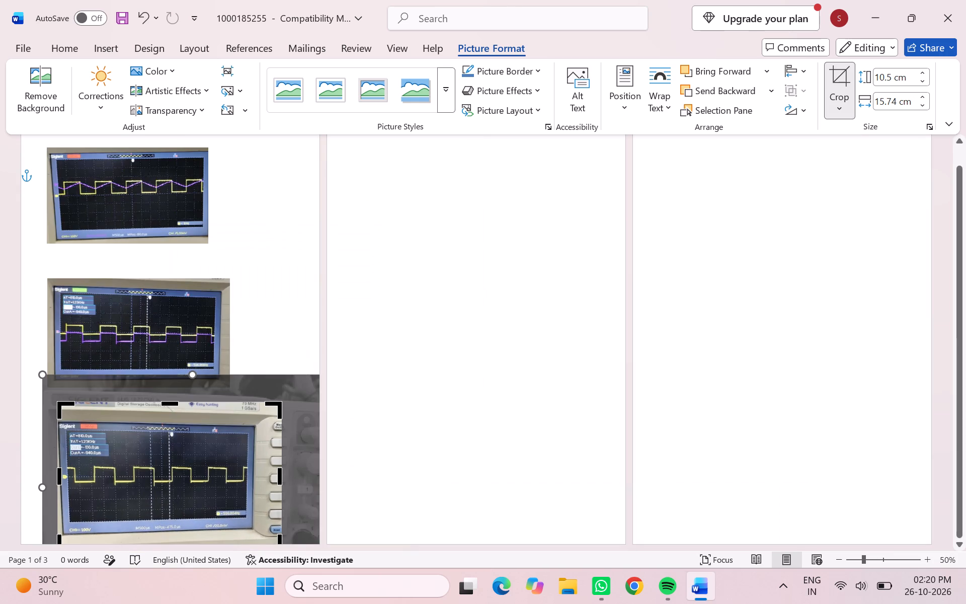
left_click_drag(169, 405, 163, 414)
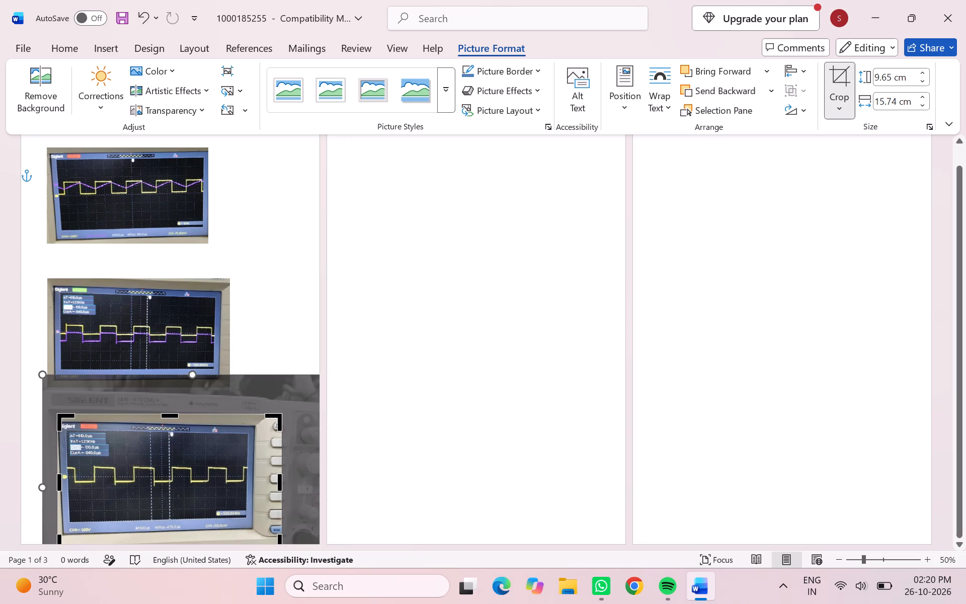
left_click_drag(59, 486, 48, 484)
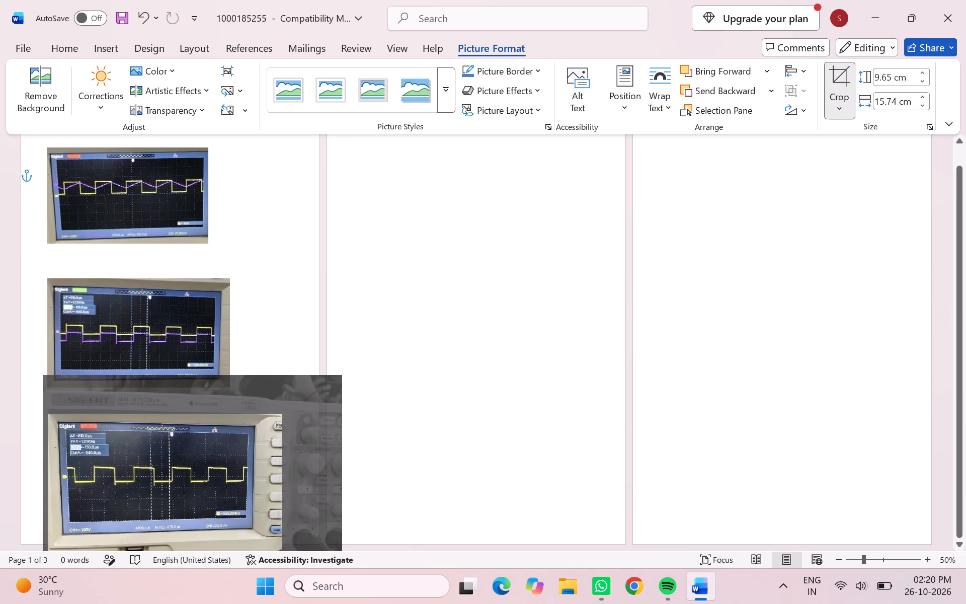
left_click_drag(48, 484, 50, 484)
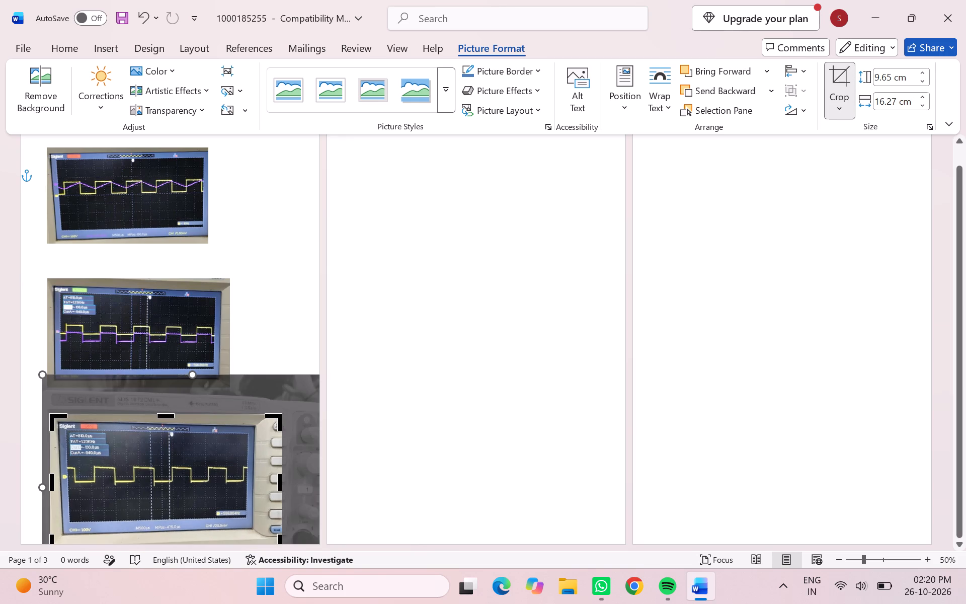
left_click_drag(279, 485, 260, 485)
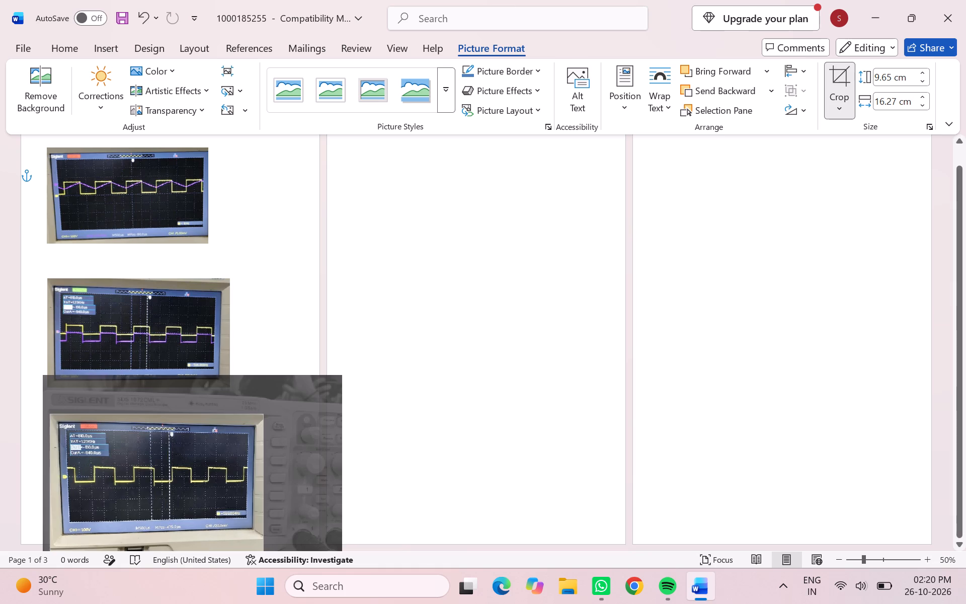
left_click_drag(260, 485, 259, 485)
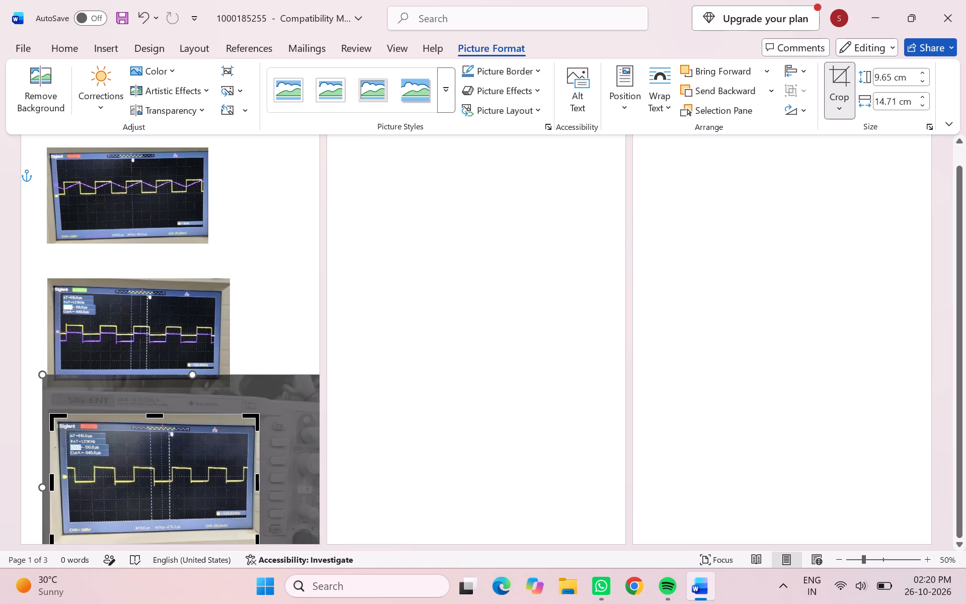
Shift the third photo's image slightly down inside its crop frame and apply the crop.
scroll(428, 442, "down", 1)
left_click_drag(165, 471, 162, 474)
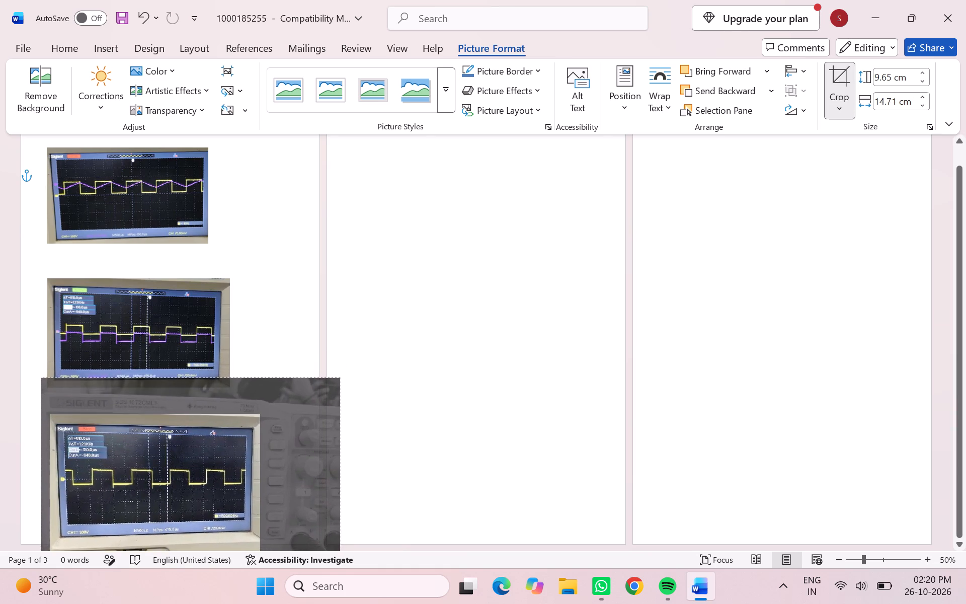
left_click_drag(162, 474, 167, 478)
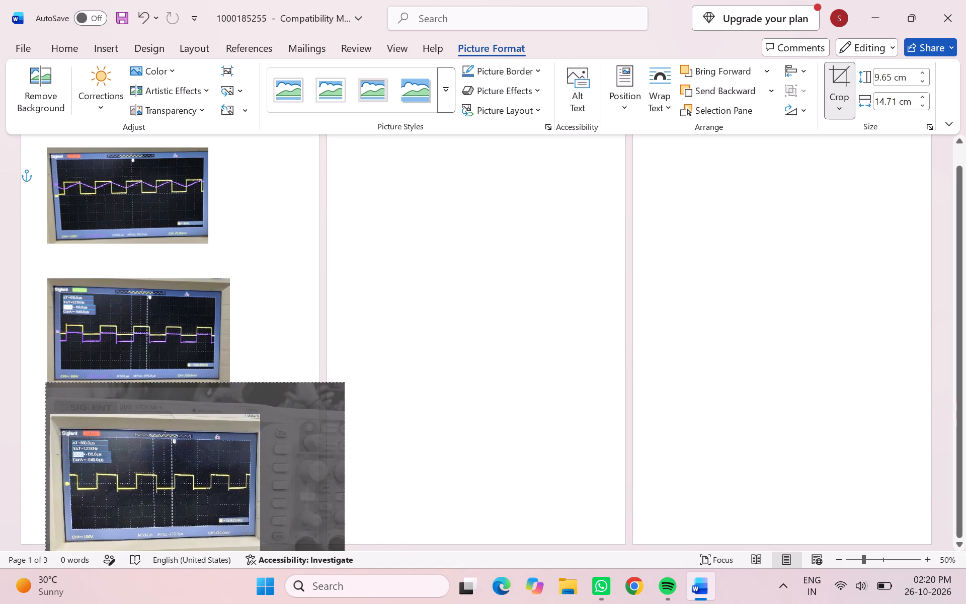
left_click_drag(167, 478, 165, 481)
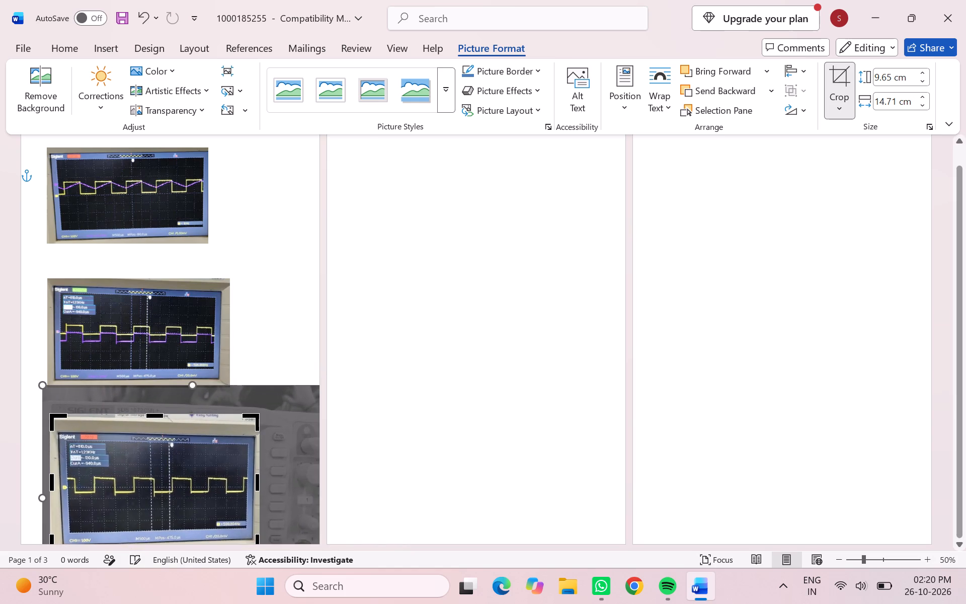
left_click(381, 436)
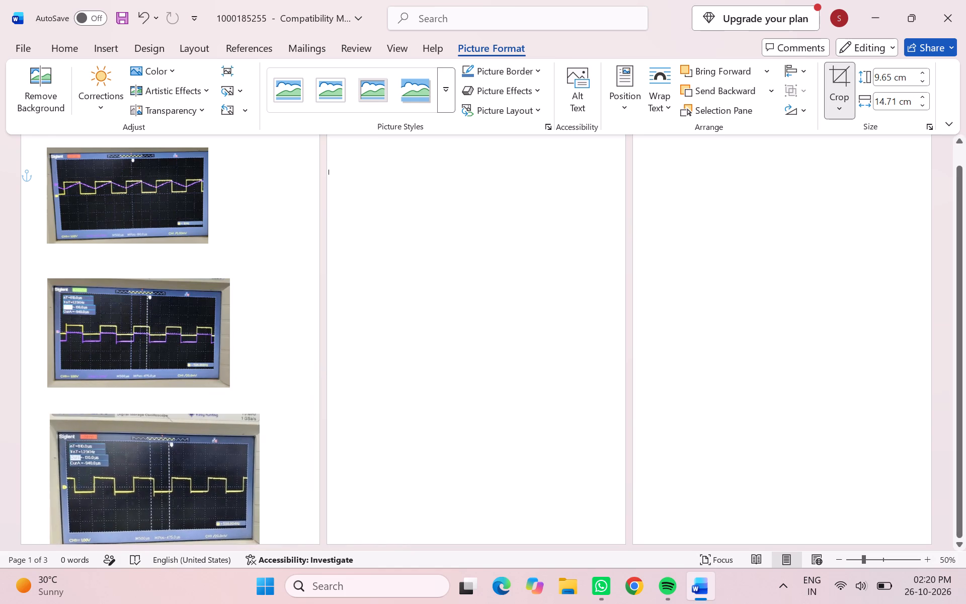
Move the cropped third photo up to just beneath the second one, keeping it fully within the first page.
scroll(381, 436, "down", 1)
left_click_drag(208, 478, 208, 459)
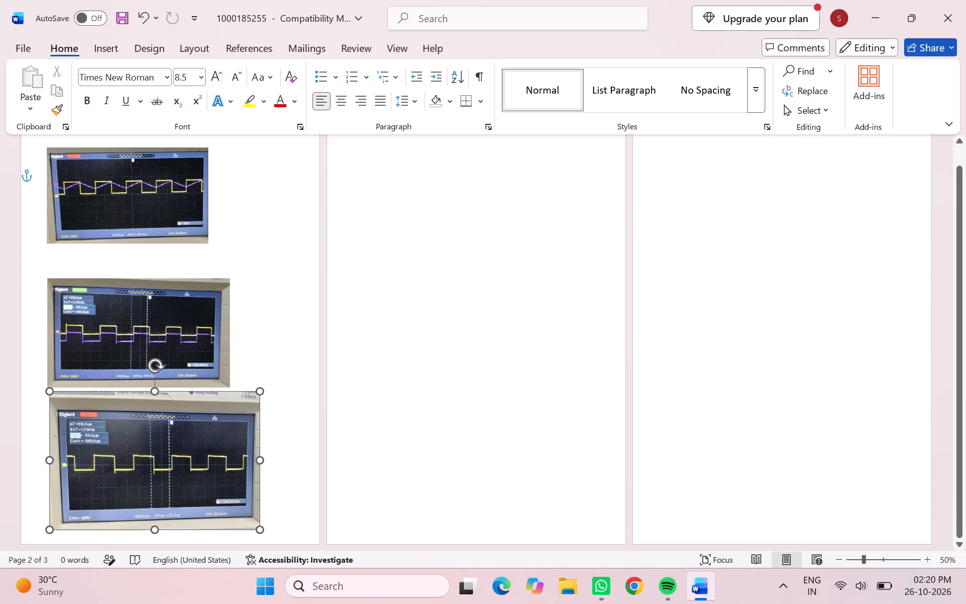
left_click_drag(208, 459, 207, 469)
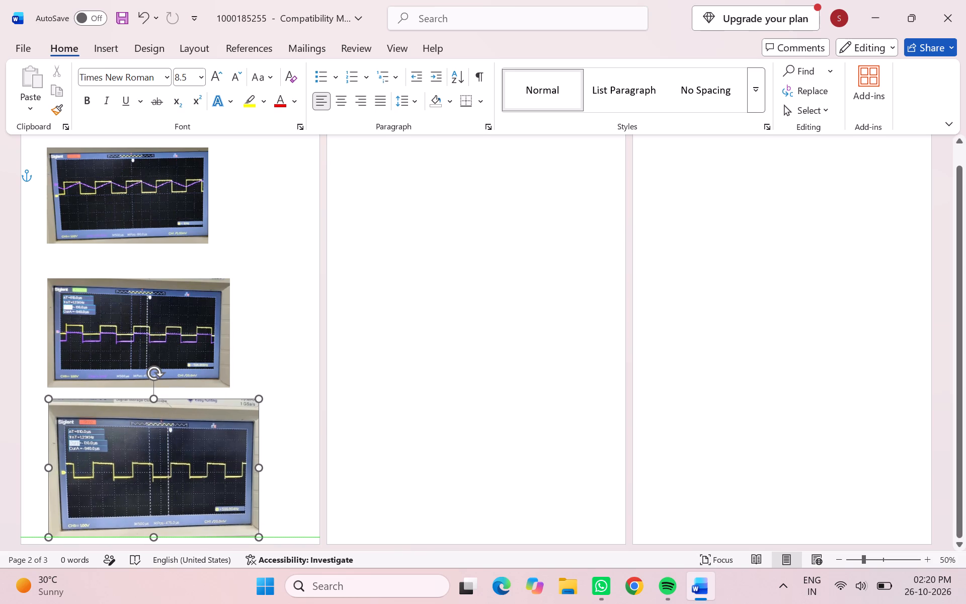
left_click_drag(207, 469, 207, 471)
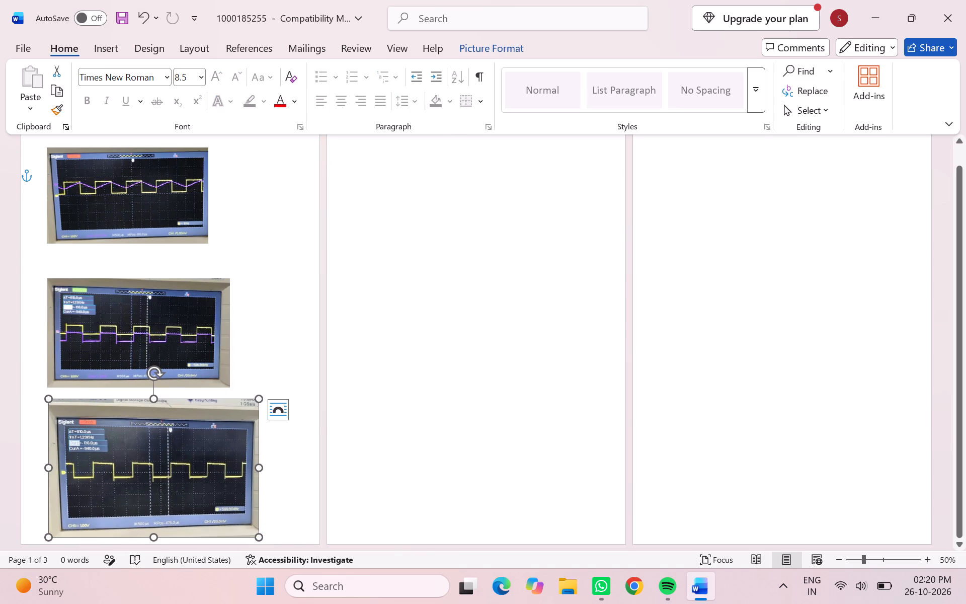
Nudge the second photo slightly right and widen it until its right edge lines up with the third photo's.
left_click_drag(169, 350, 172, 354)
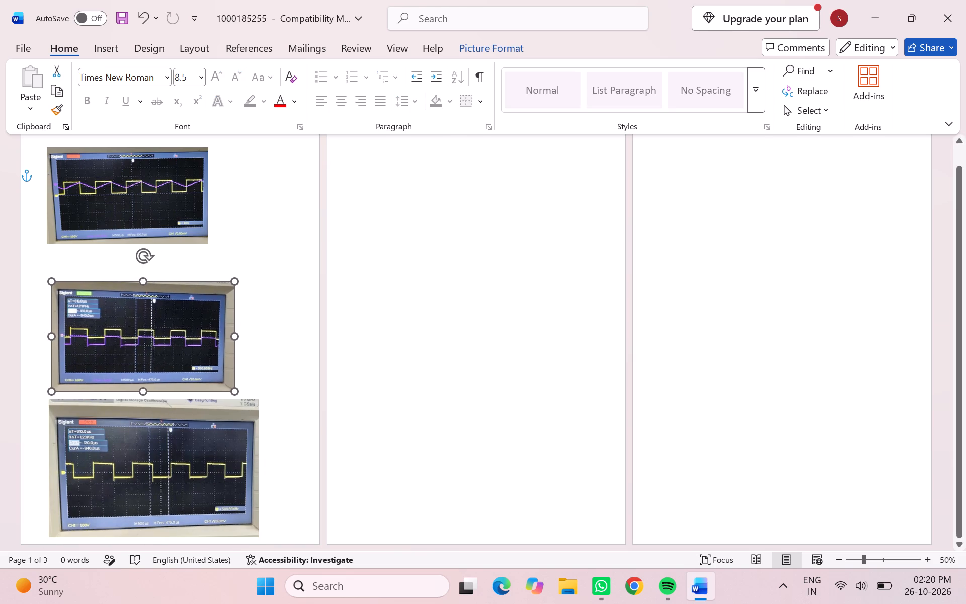
left_click_drag(172, 354, 183, 352)
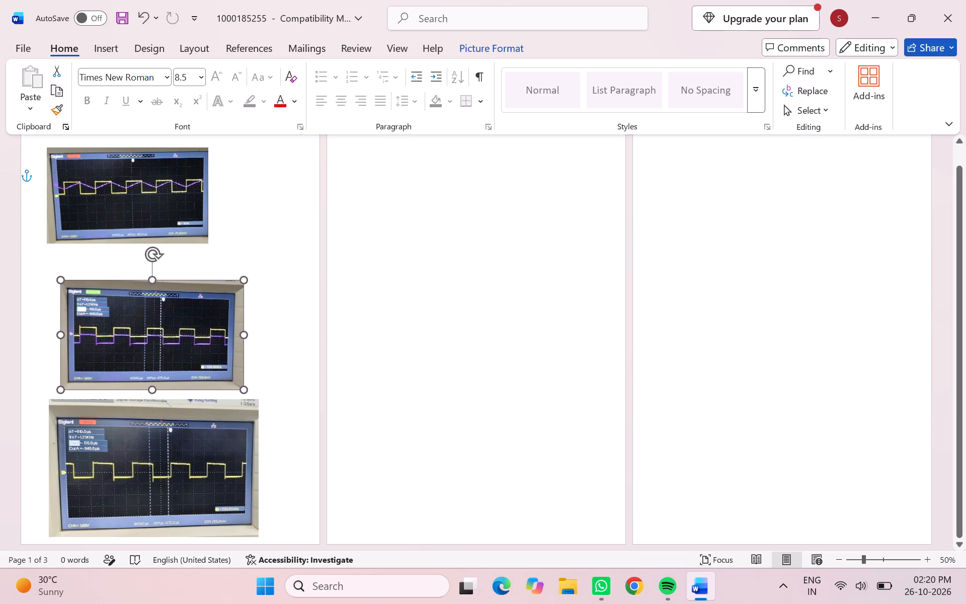
left_click_drag(183, 352, 177, 352)
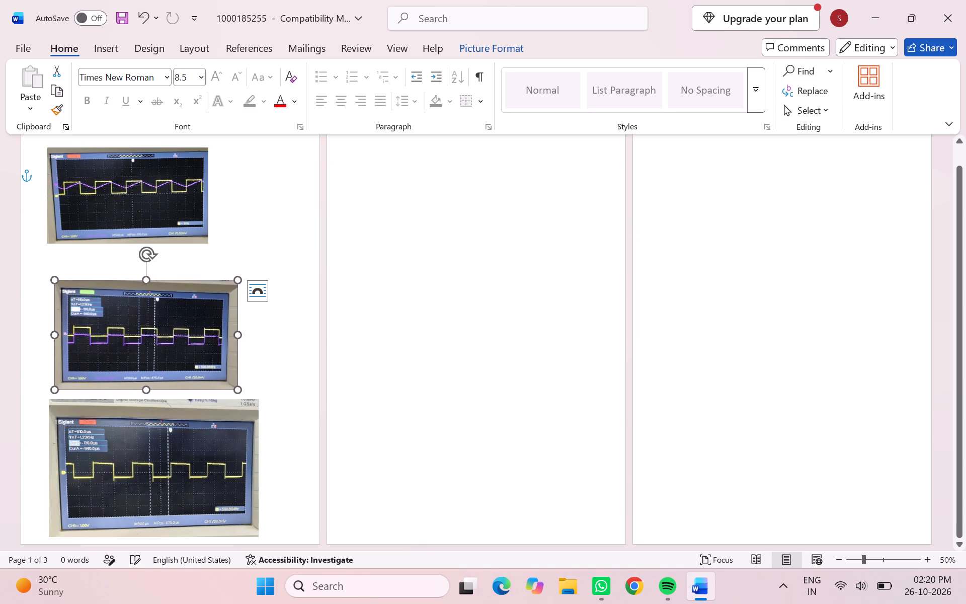
left_click_drag(237, 334, 251, 334)
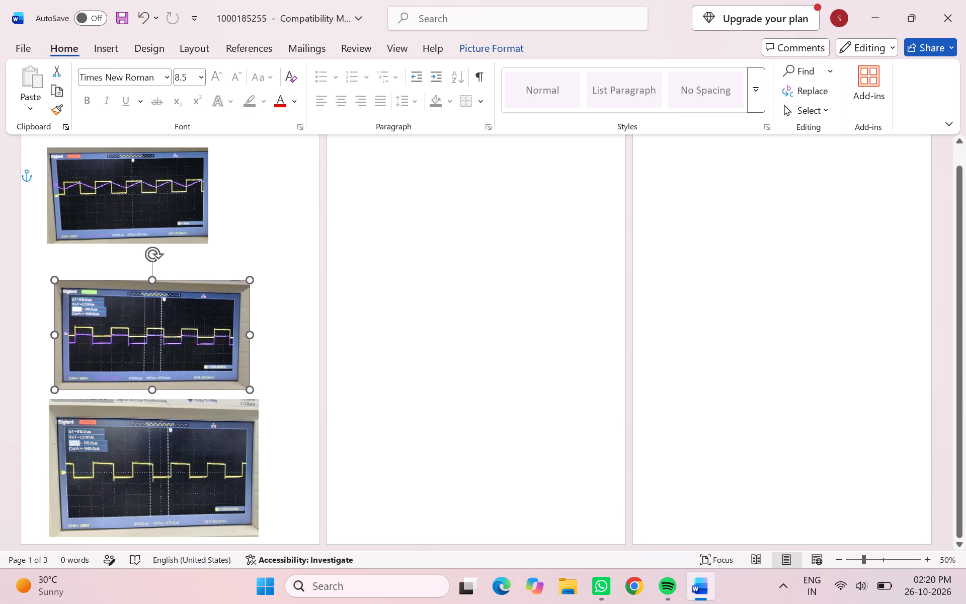
left_click_drag(251, 334, 258, 336)
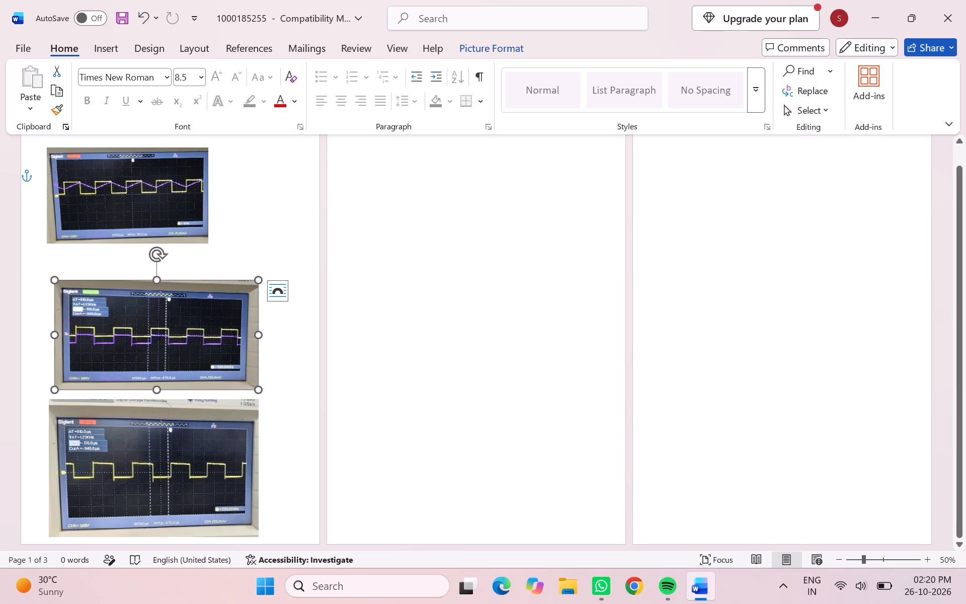
Move the first photo slightly right, then stretch it taller and wider to nearly match the photos below.
scroll(294, 234, "up", 1)
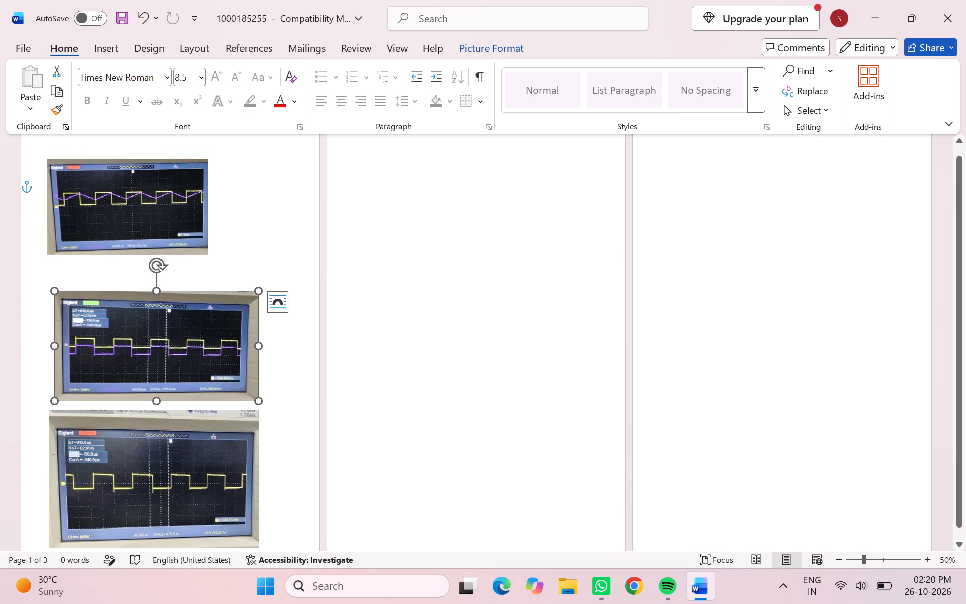
left_click_drag(159, 209, 177, 211)
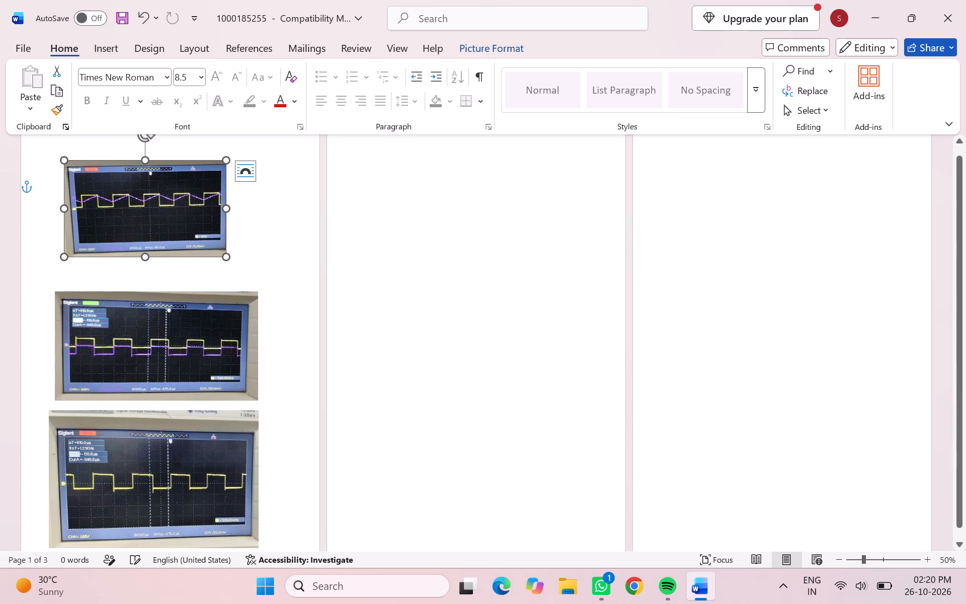
left_click_drag(143, 256, 142, 265)
left_click_drag(225, 212, 228, 212)
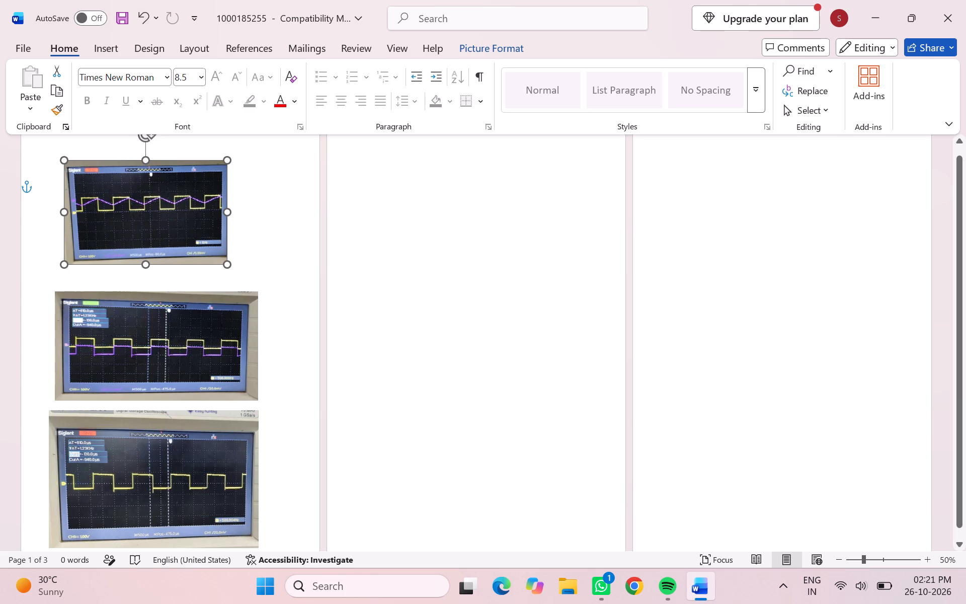
left_click_drag(228, 212, 248, 213)
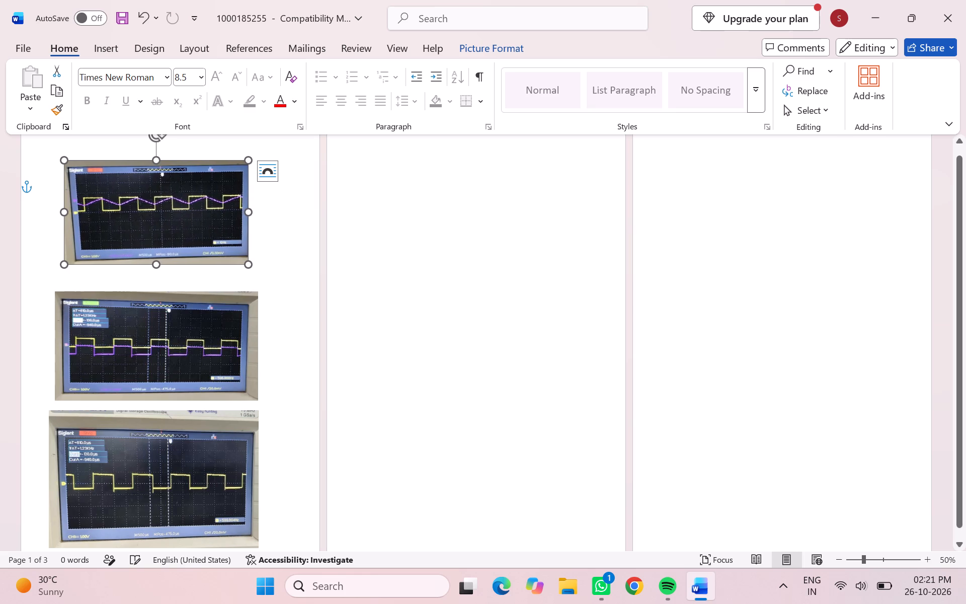
Widen the first photo leftward to line up with the second photo's left edge, and make it slightly taller.
left_click_drag(66, 209, 57, 211)
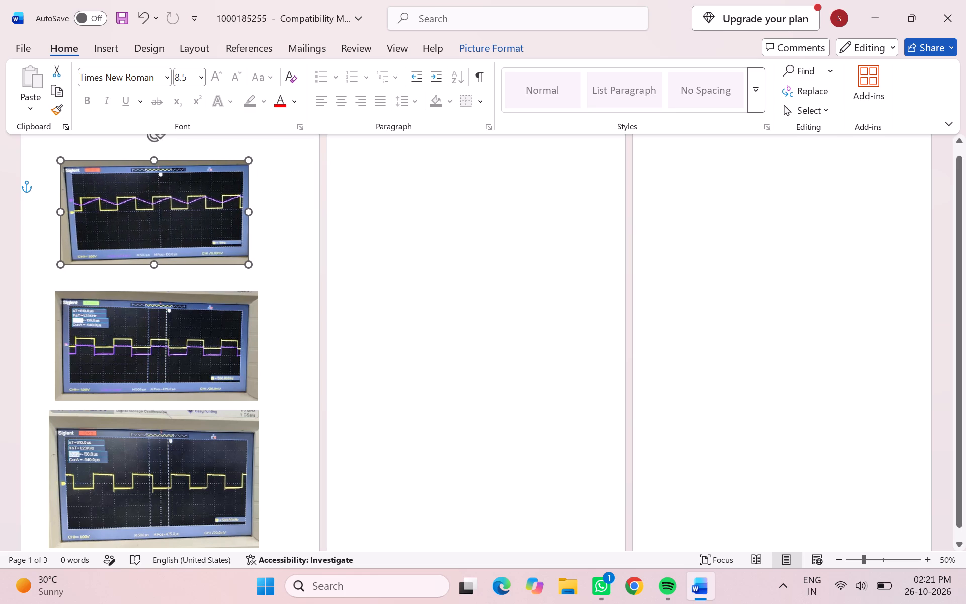
left_click_drag(57, 211, 57, 212)
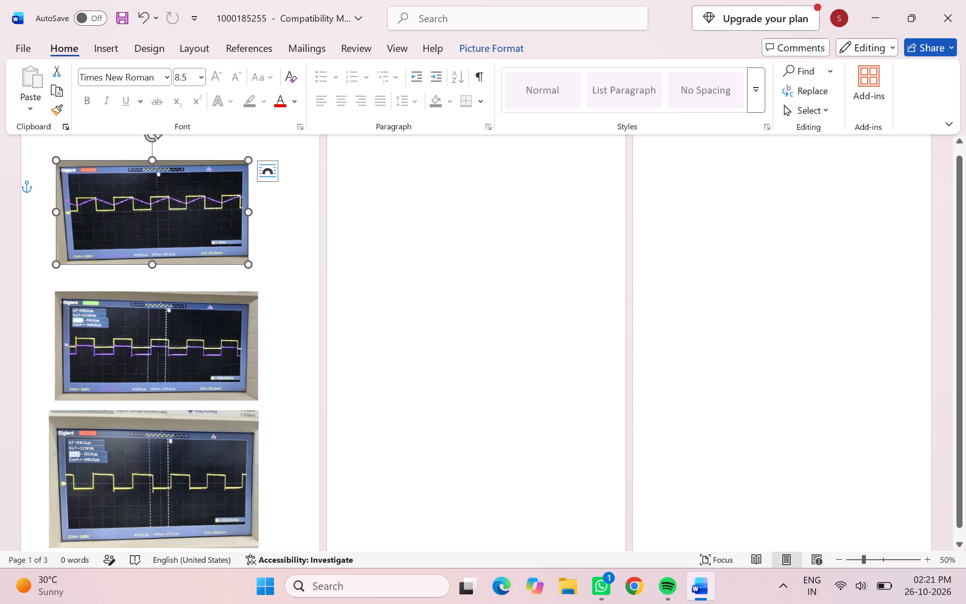
left_click_drag(149, 162, 149, 156)
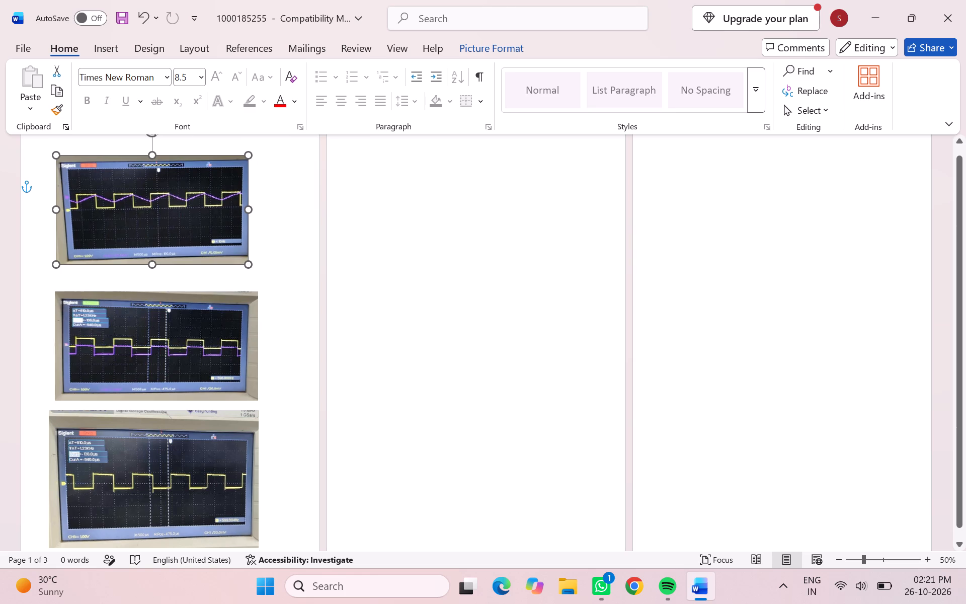
left_click_drag(149, 156, 149, 157)
Move the second photo slightly right and up so its left edge lines up with the first photo's.
scroll(293, 247, "up", 1)
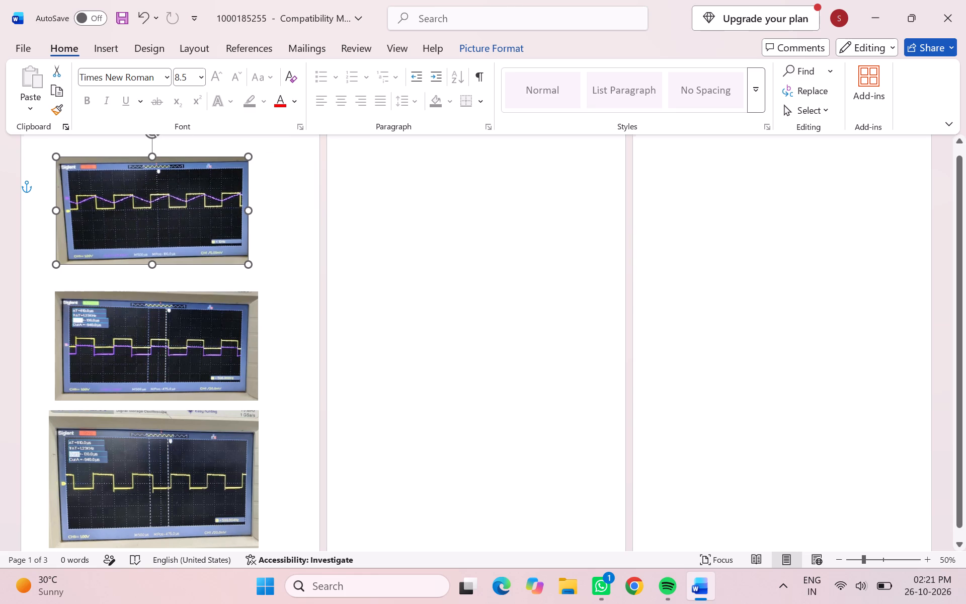
scroll(293, 247, "up", 1)
scroll(293, 247, "down", 4, "ctrl")
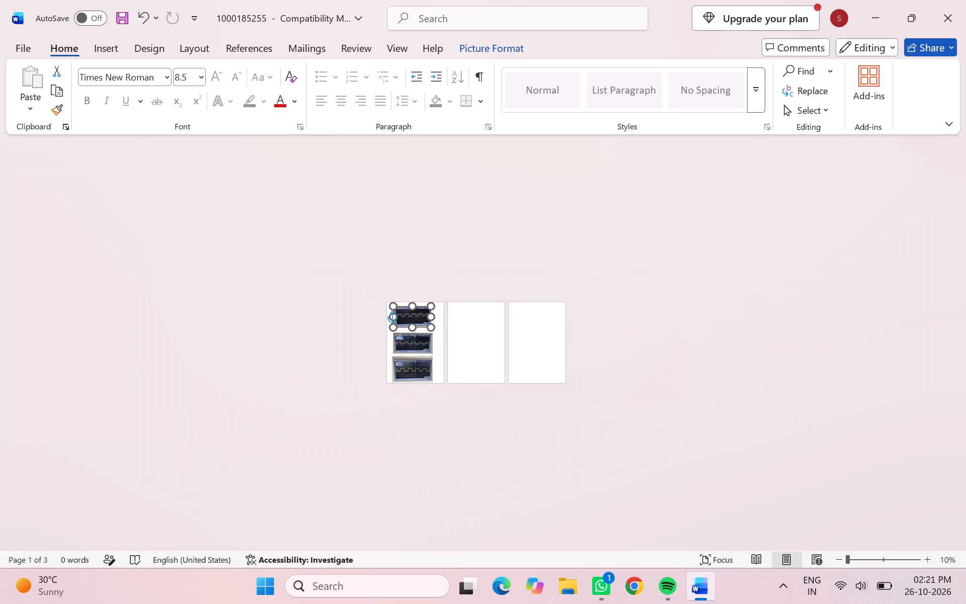
scroll(361, 364, "up", 11, "ctrl")
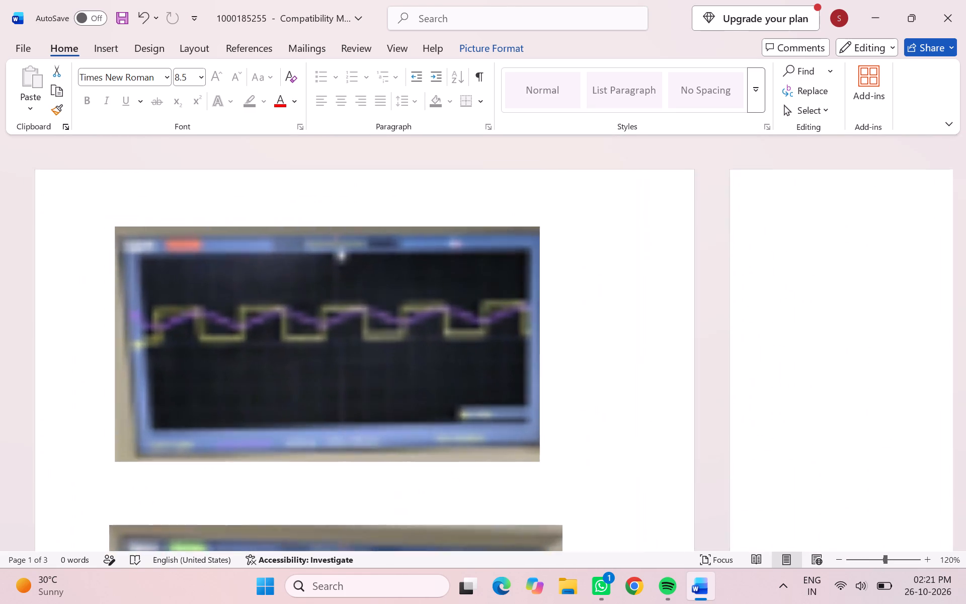
scroll(383, 356, "right", 1)
scroll(391, 353, "down", 2)
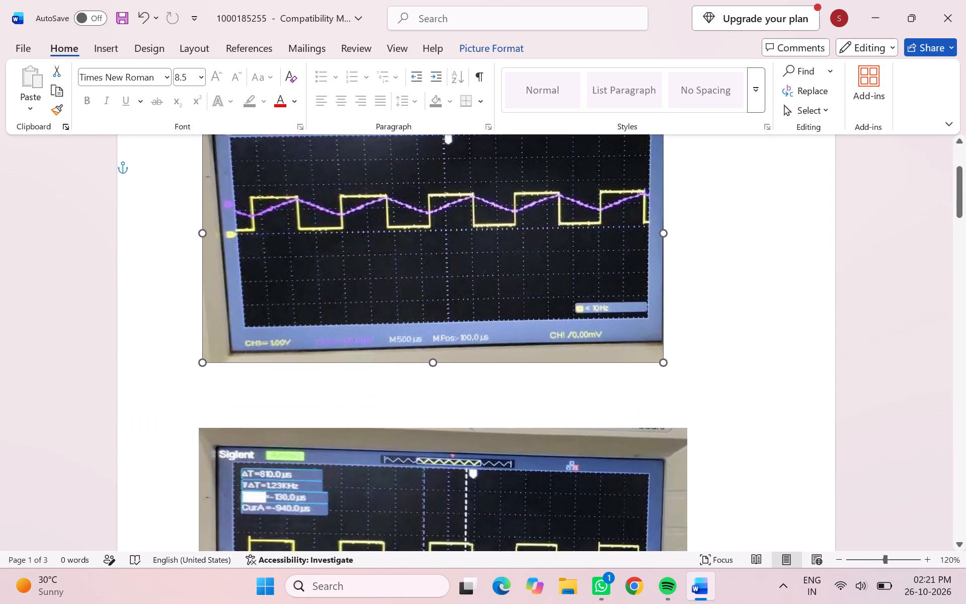
scroll(391, 353, "down", 2)
scroll(391, 353, "up", 1)
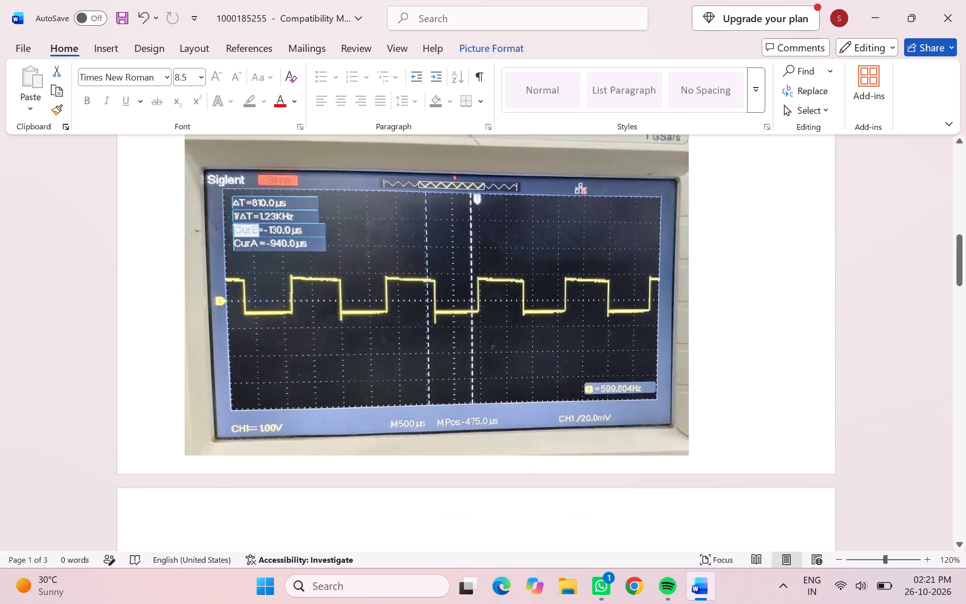
scroll(391, 353, "up", 3)
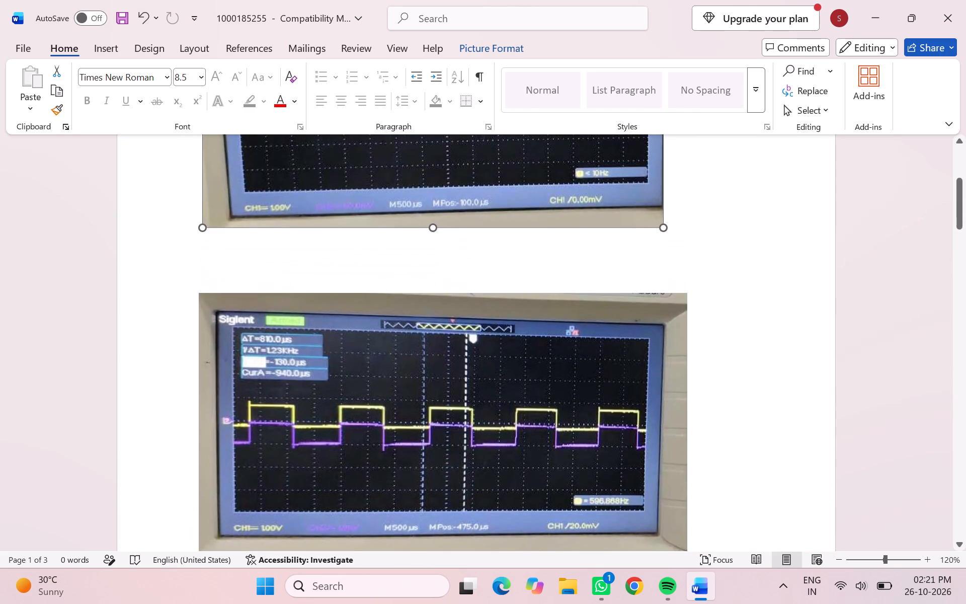
left_click(461, 422)
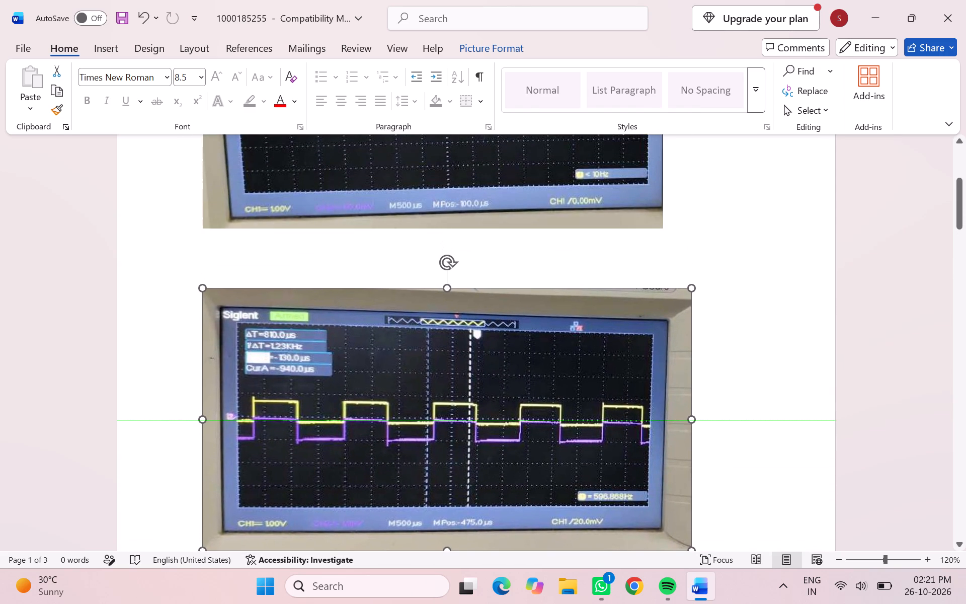
Crop the third photo starting from a 3:2 aspect ratio, then trim its top, left and bottom edges to about 8.71 by 14.28 cm.
scroll(465, 423, "down", 3)
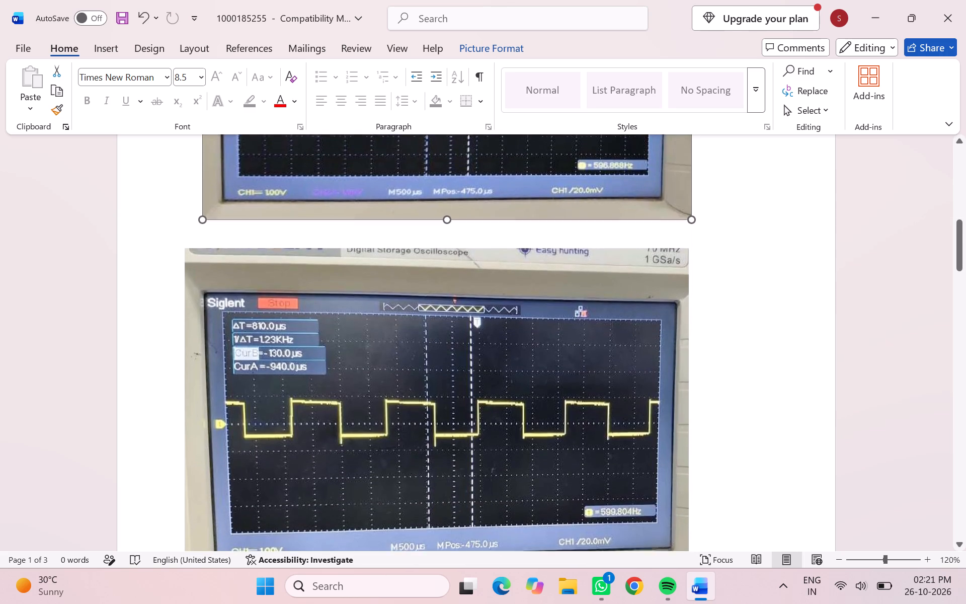
scroll(465, 423, "down", 1)
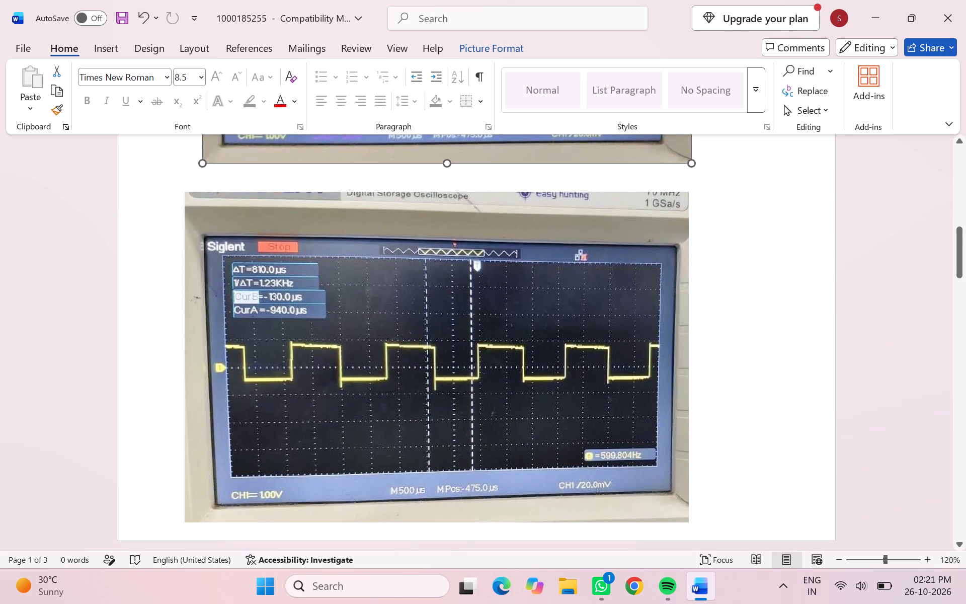
left_click(475, 388)
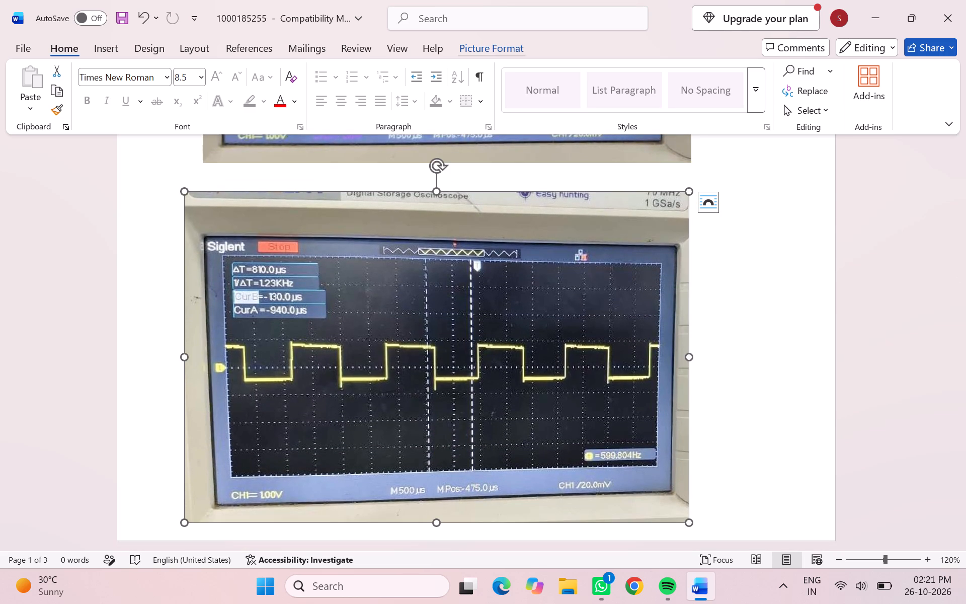
left_click(495, 52)
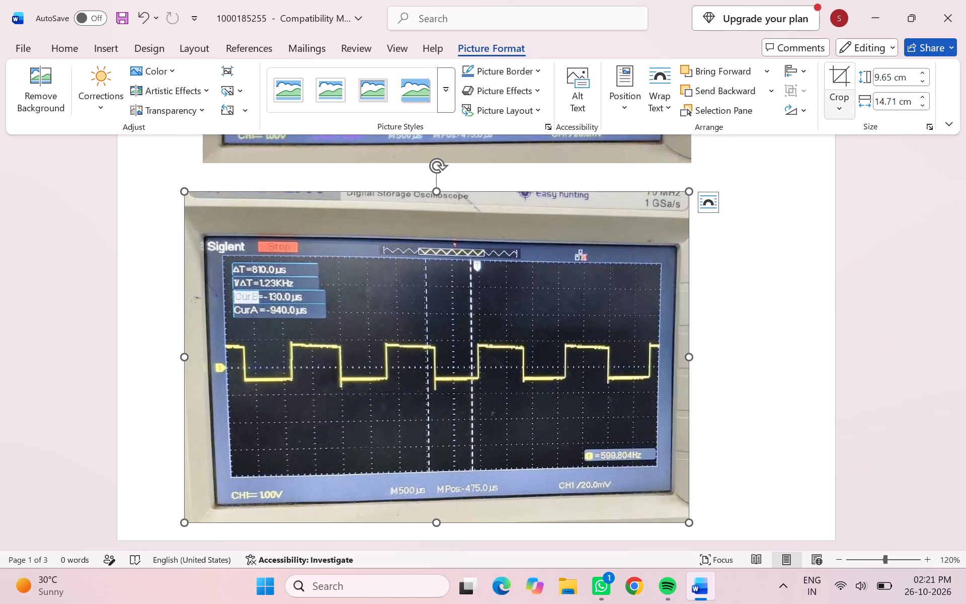
left_click(841, 110)
left_click(861, 177)
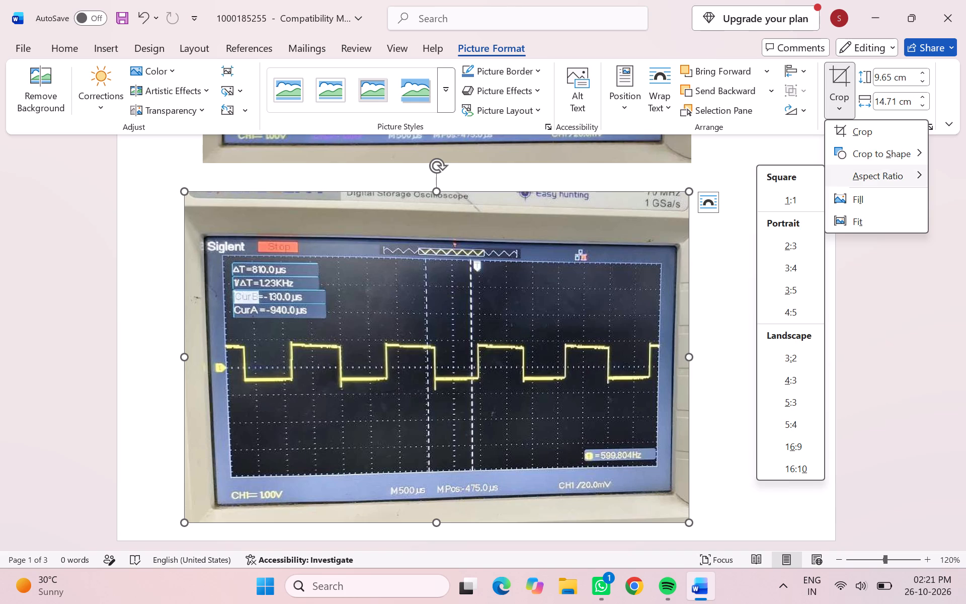
left_click(790, 363)
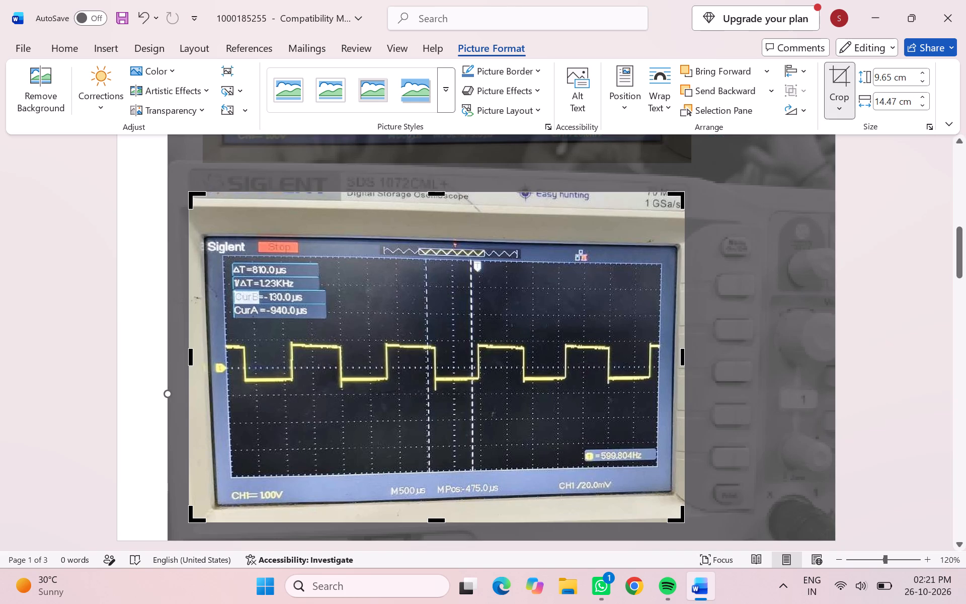
left_click_drag(437, 195, 437, 211)
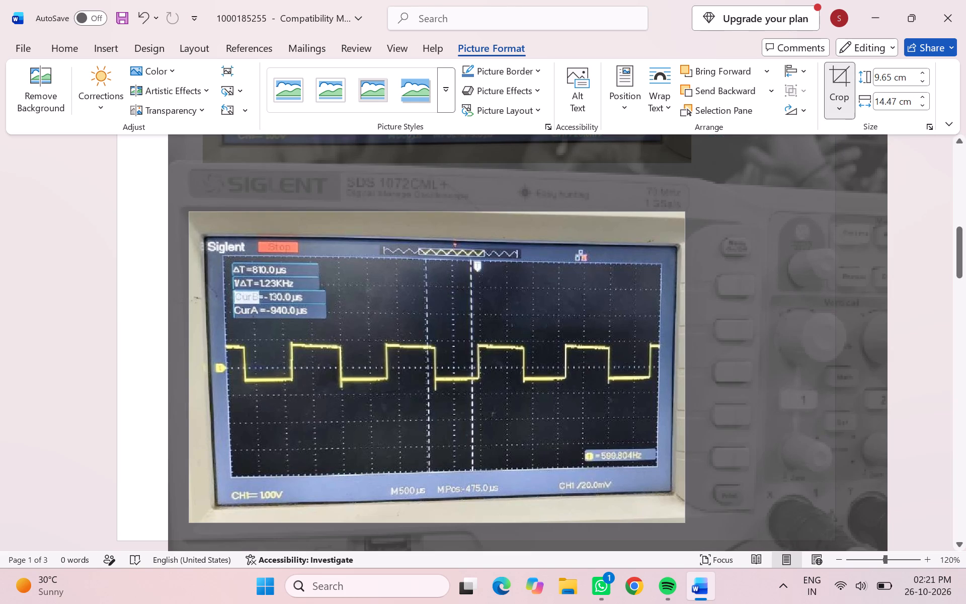
left_click_drag(437, 211, 437, 219)
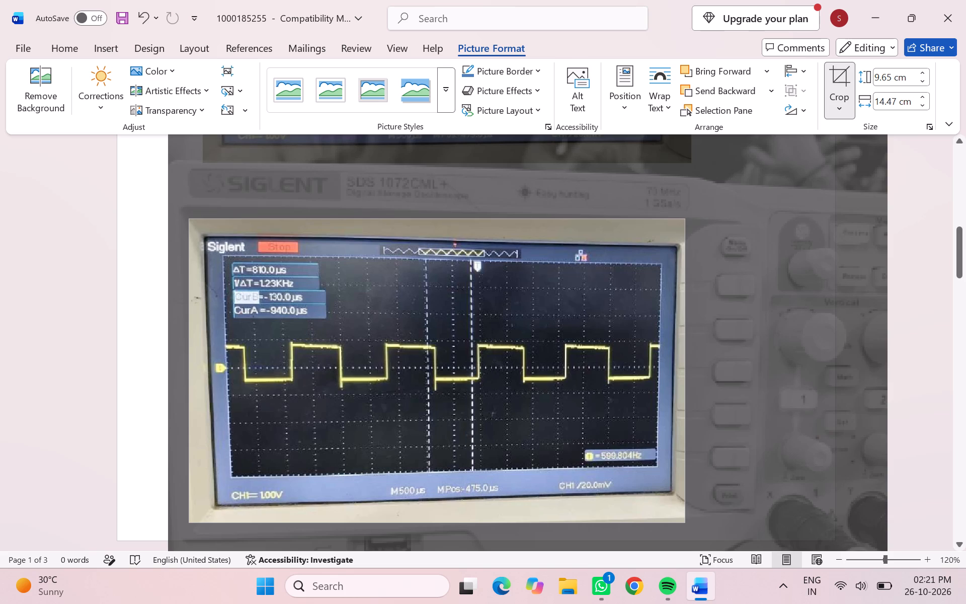
left_click_drag(437, 219, 436, 218)
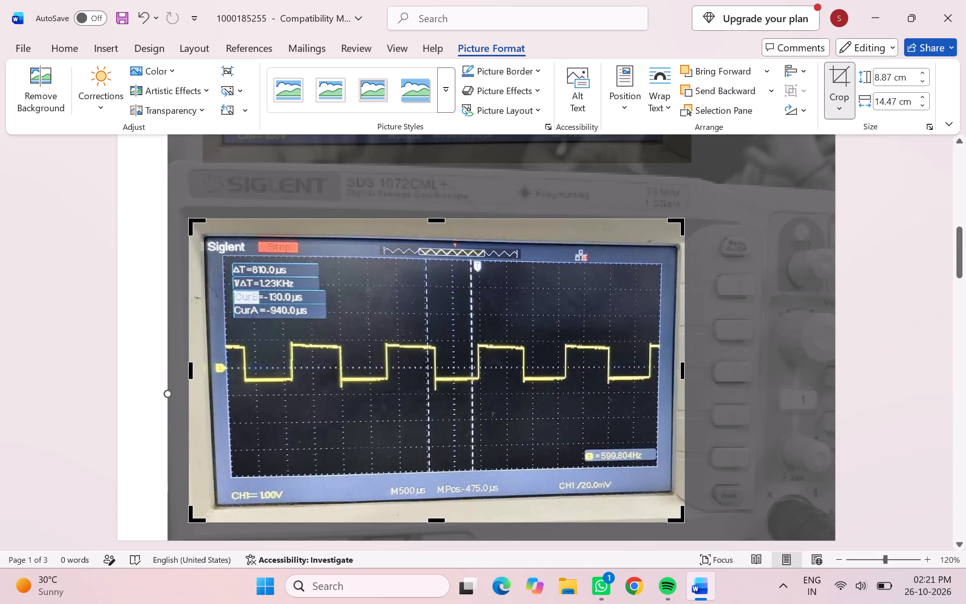
left_click_drag(191, 369, 195, 370)
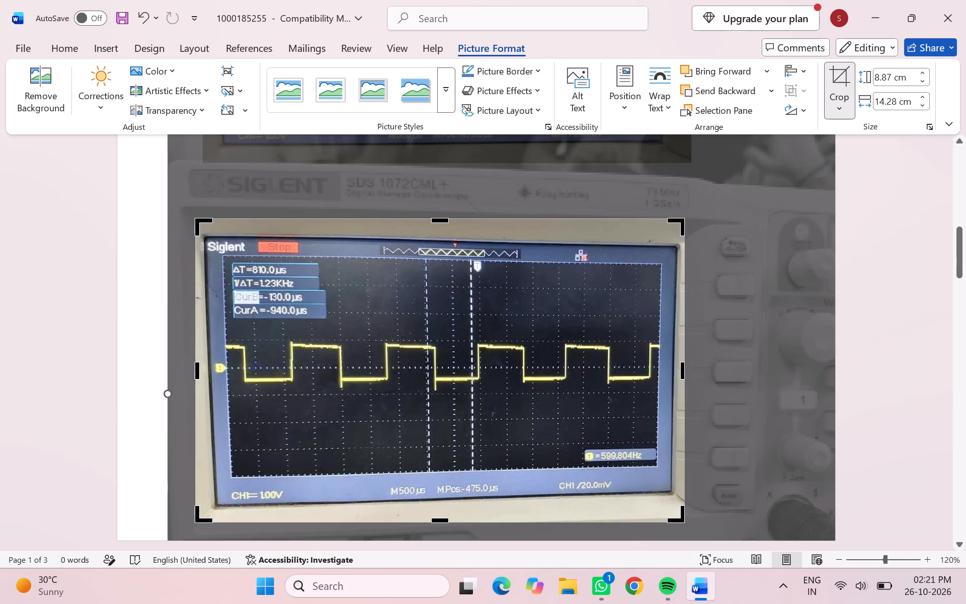
left_click(682, 519)
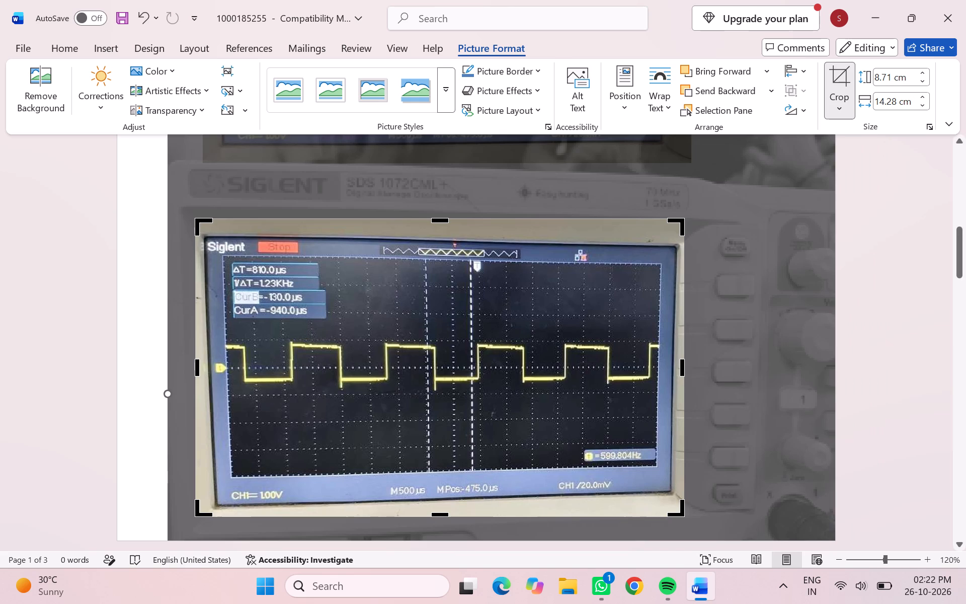
left_click(898, 377)
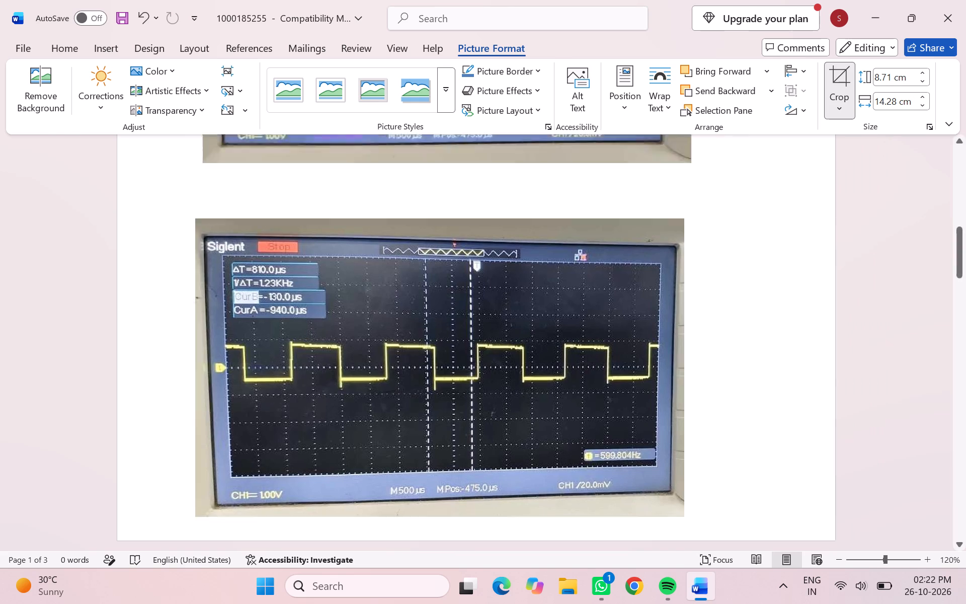
Review the size, alignment and spacing of the three photos on the first page.
scroll(751, 414, "down", 5)
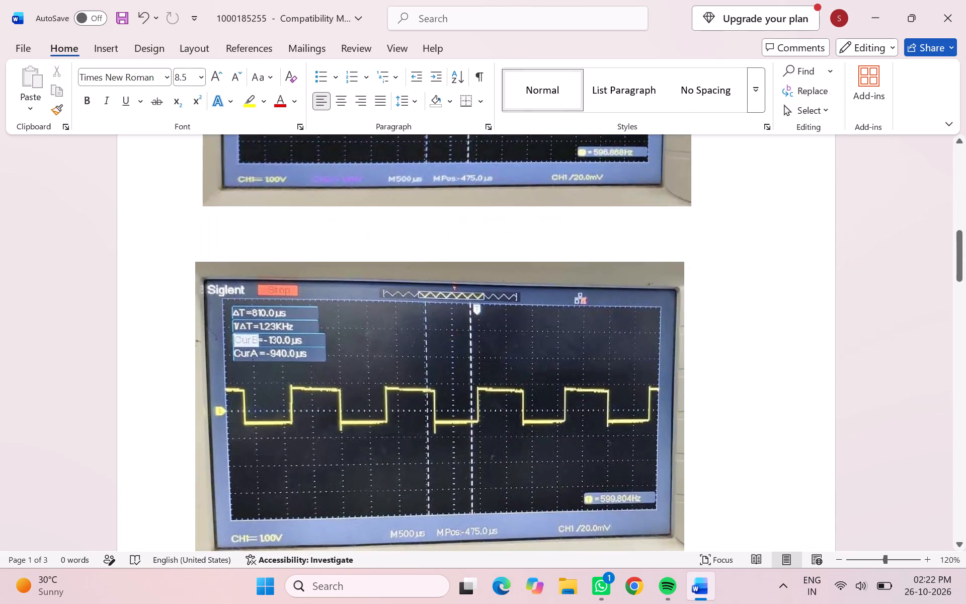
scroll(751, 414, "up", 4)
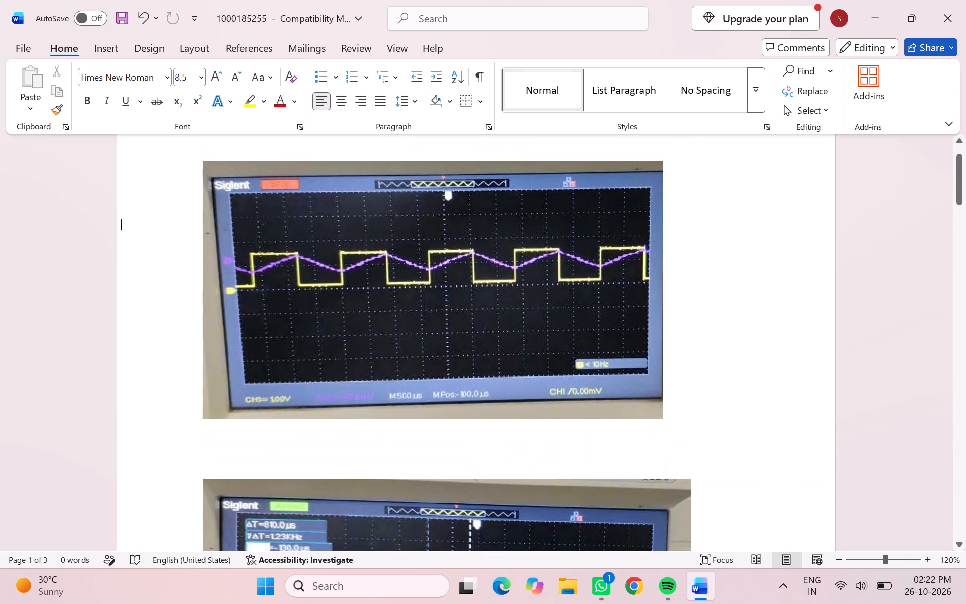
scroll(751, 414, "down", 3, "ctrl")
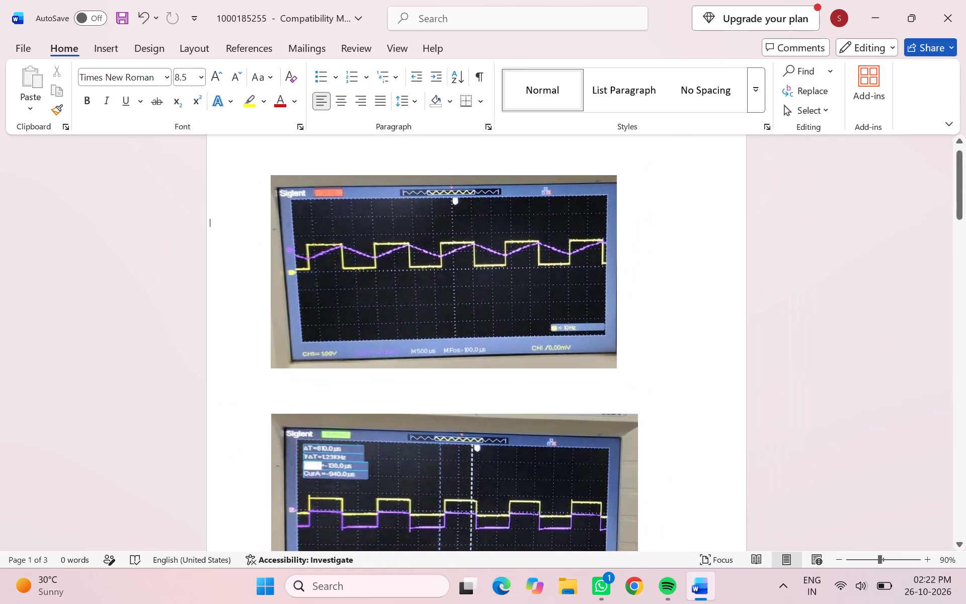
scroll(751, 414, "down", 2)
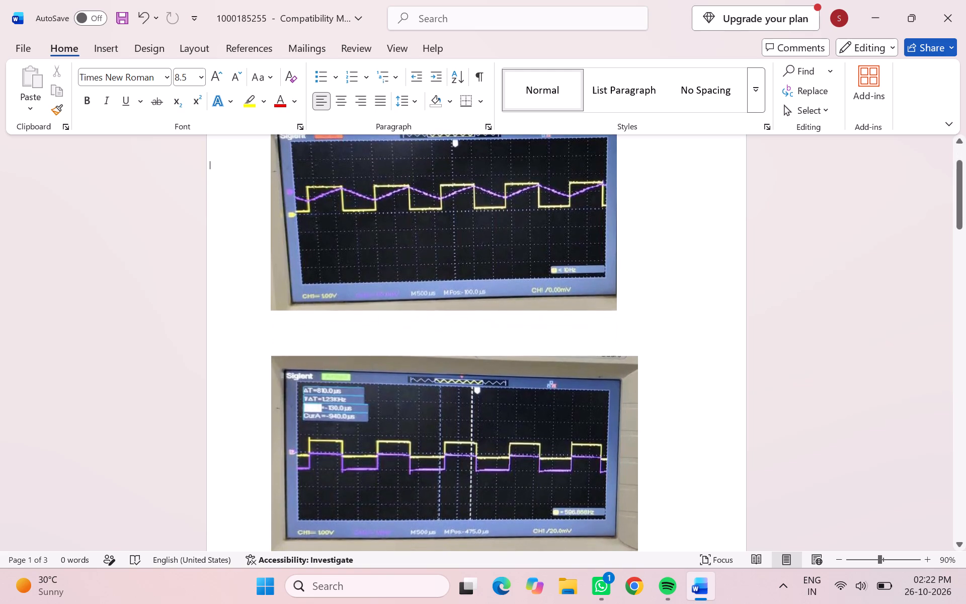
scroll(751, 414, "down", 3)
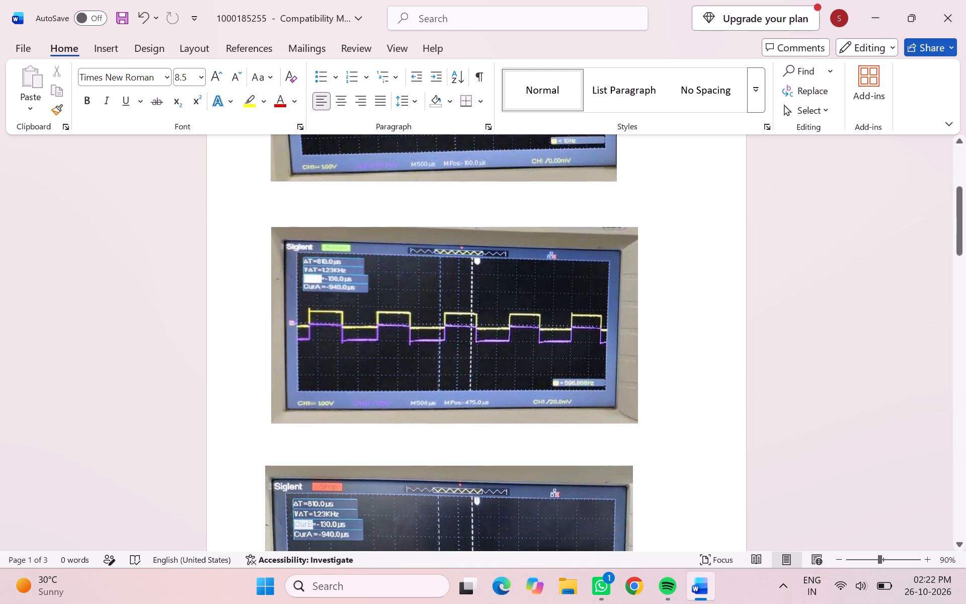
scroll(751, 414, "down", 2)
scroll(751, 414, "down", 2, "ctrl")
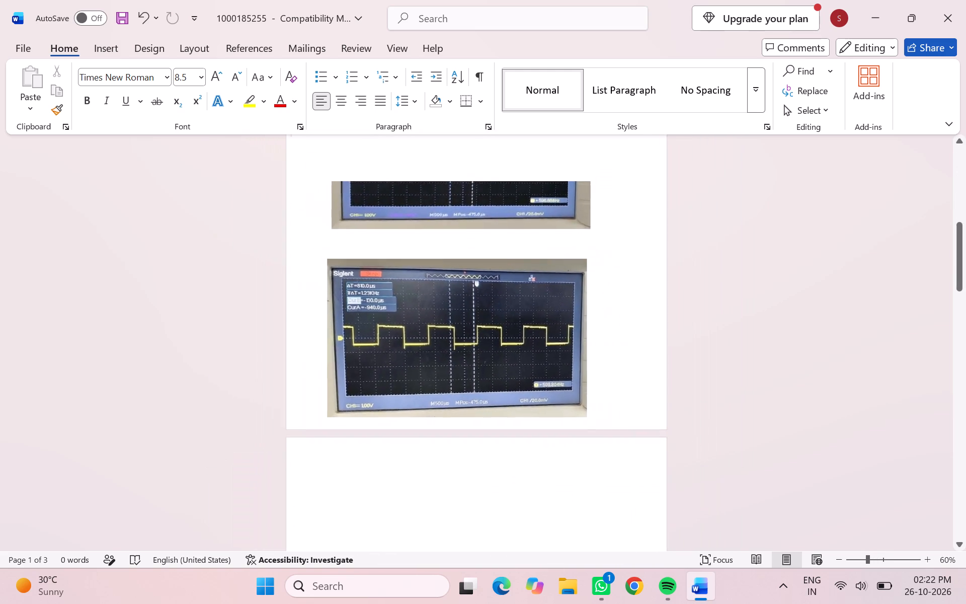
scroll(751, 414, "down", 2, "ctrl")
scroll(751, 414, "up", 1)
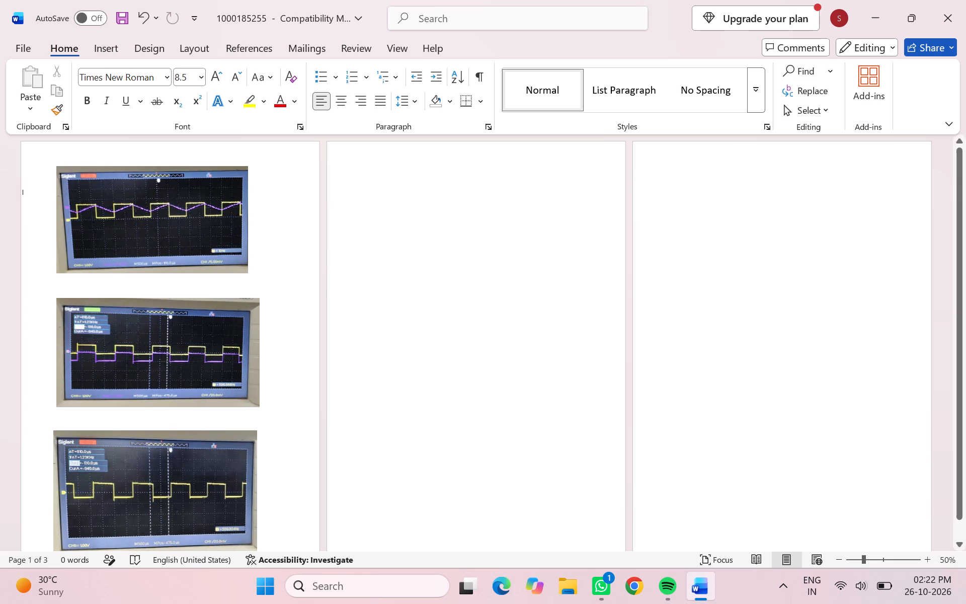
scroll(164, 323, "down", 1)
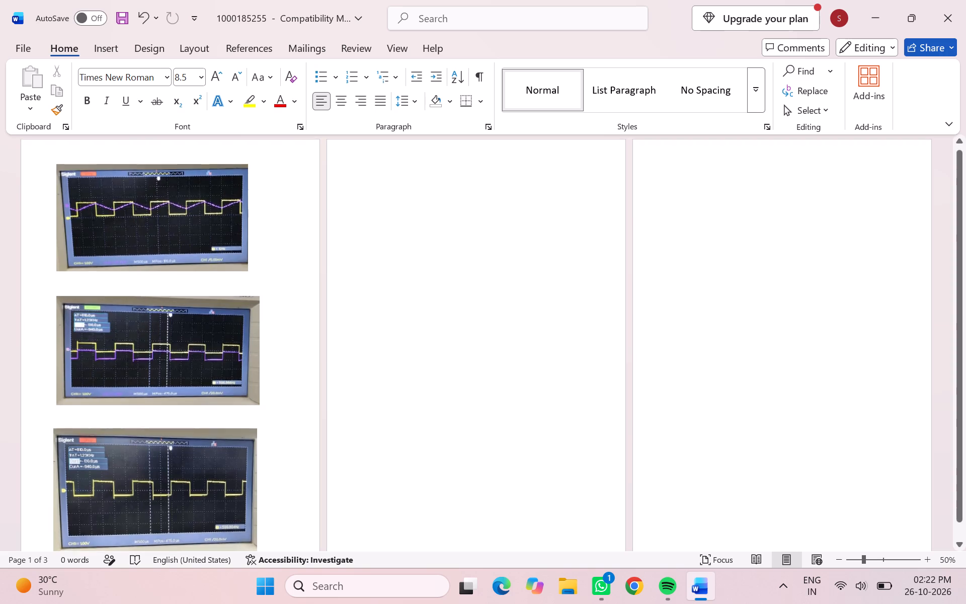
scroll(164, 323, "down", 3)
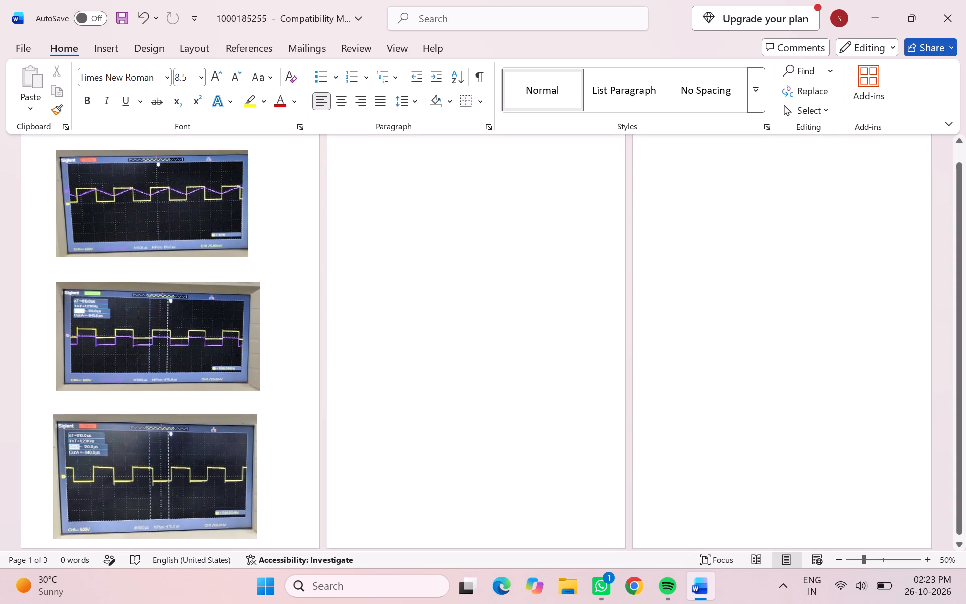
scroll(164, 323, "down", 1)
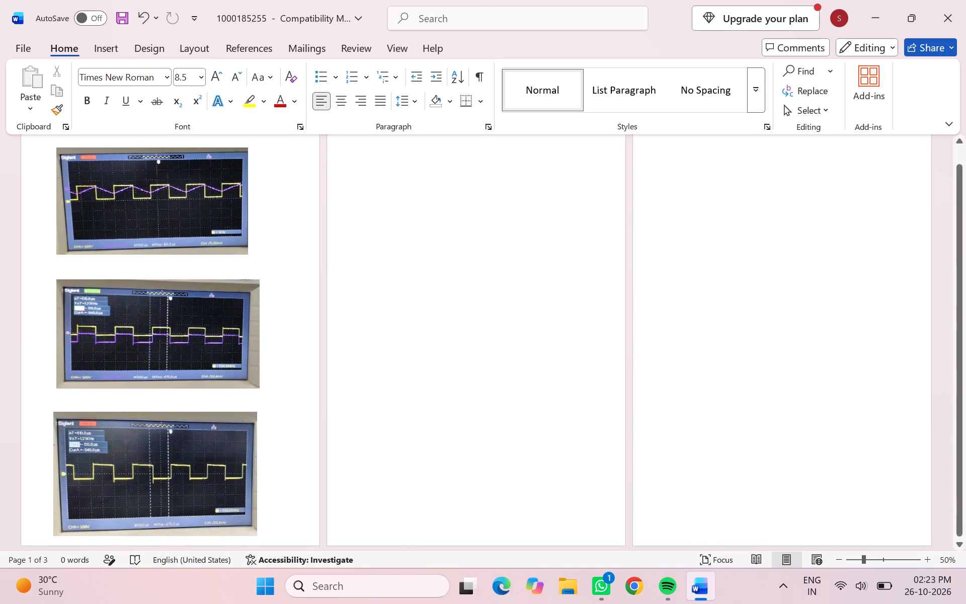
Try to delete the blank second page after the oscilloscope photos.
left_click(452, 339)
key("BackSpace")
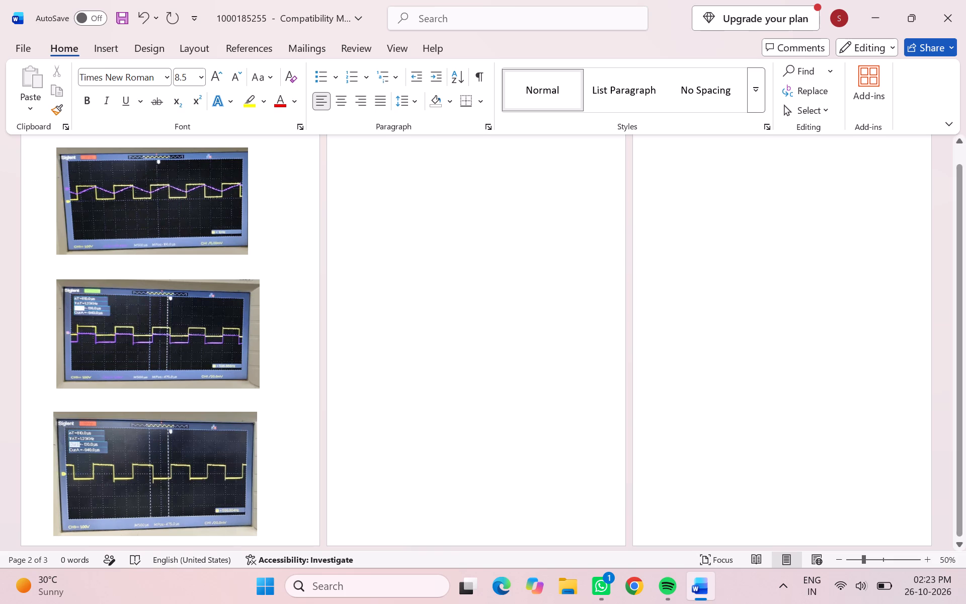
right_click(545, 352)
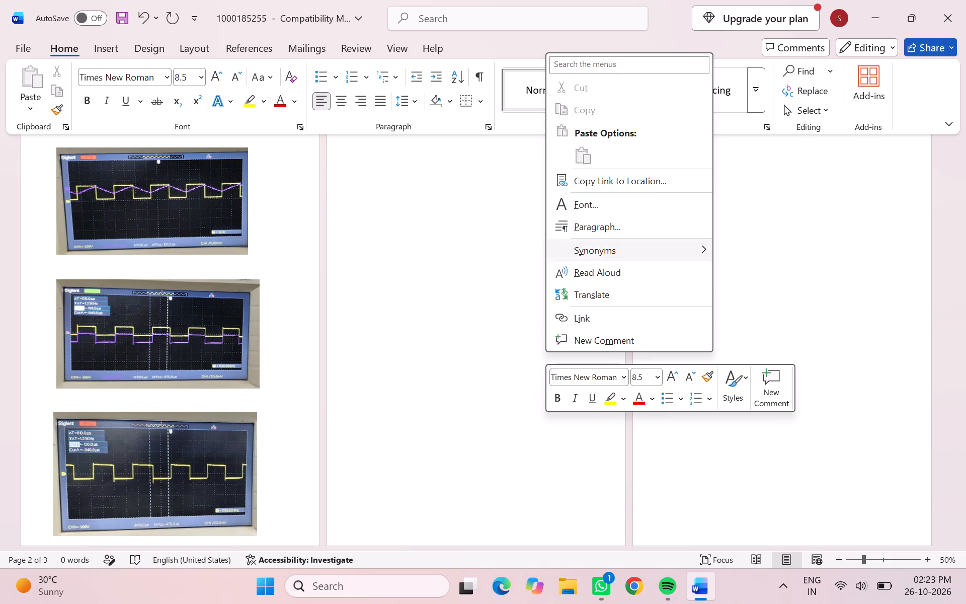
left_click(453, 323)
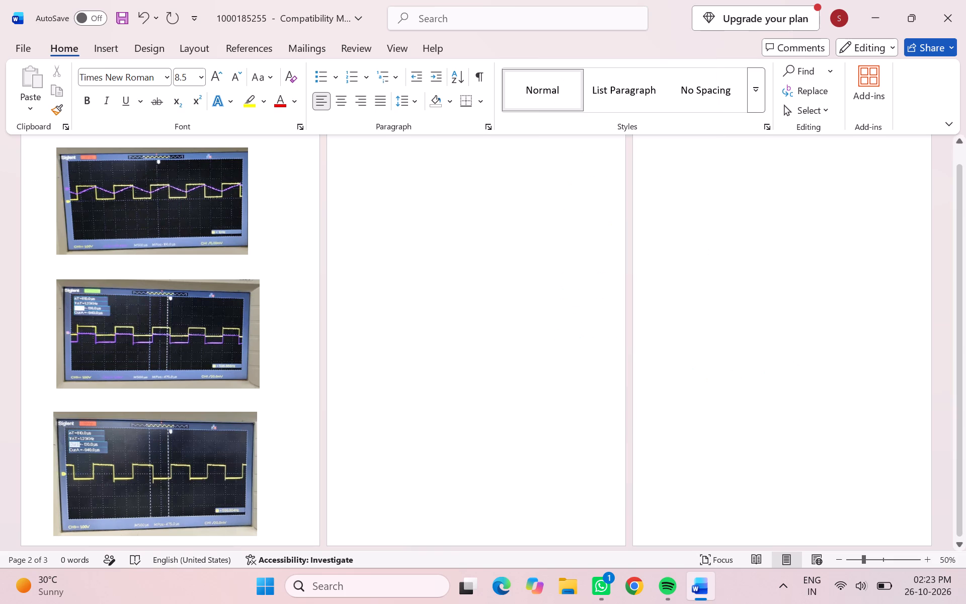
left_click(453, 323)
left_click_drag(338, 164, 515, 398)
Examine the overall layout of the photo page and the blank pages that follow it.
scroll(817, 349, "down", 3, "ctrl")
left_click(599, 299)
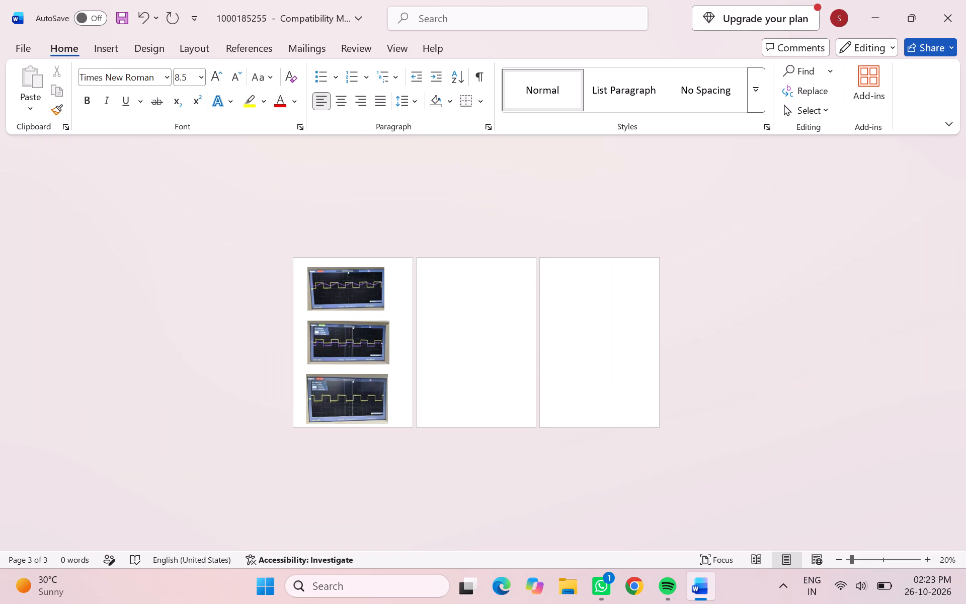
scroll(277, 342, "up", 5, "ctrl")
scroll(277, 342, "down", 2, "ctrl")
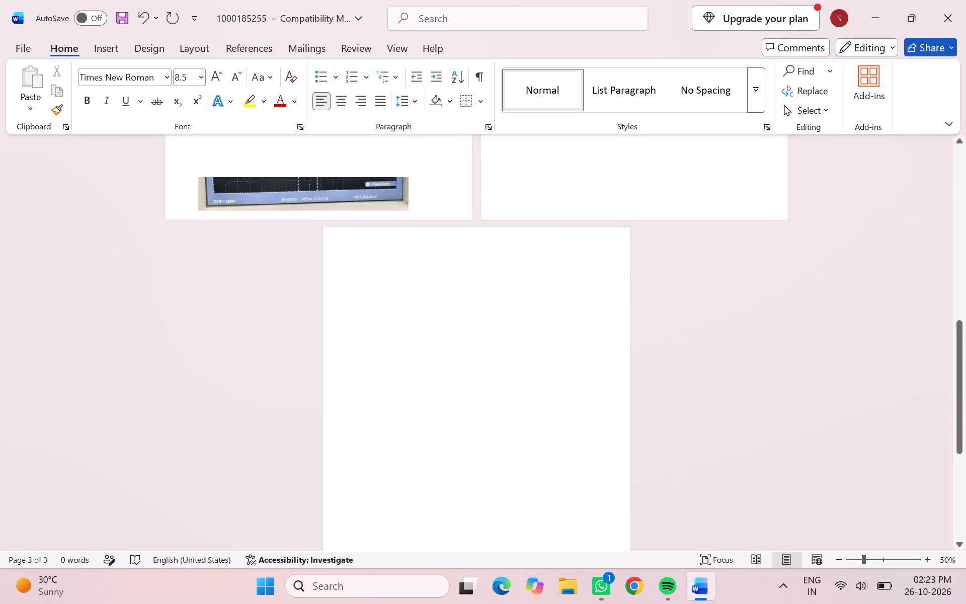
scroll(277, 342, "down", 4, "ctrl")
scroll(277, 342, "up", 4, "ctrl")
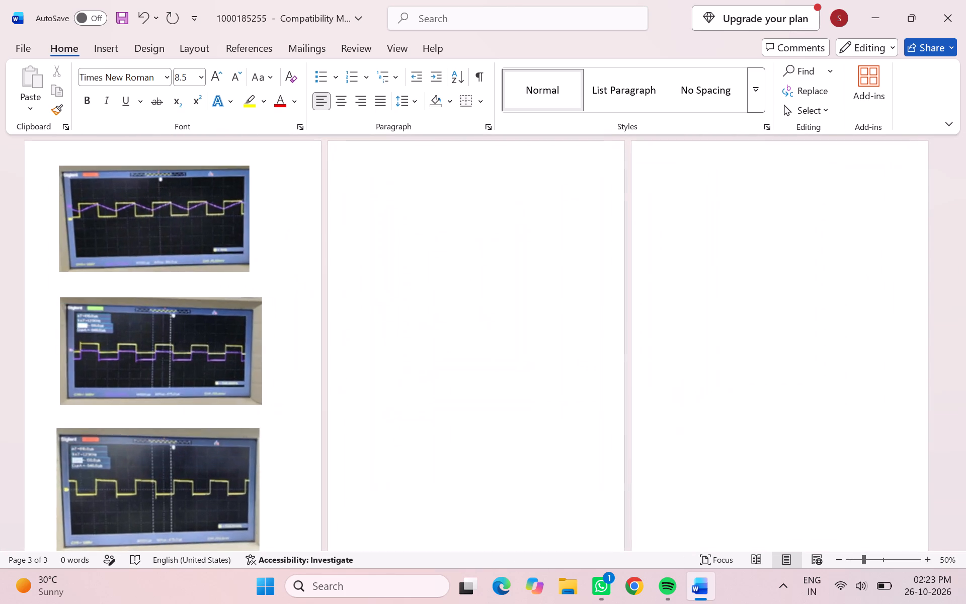
scroll(277, 342, "down", 1, "ctrl")
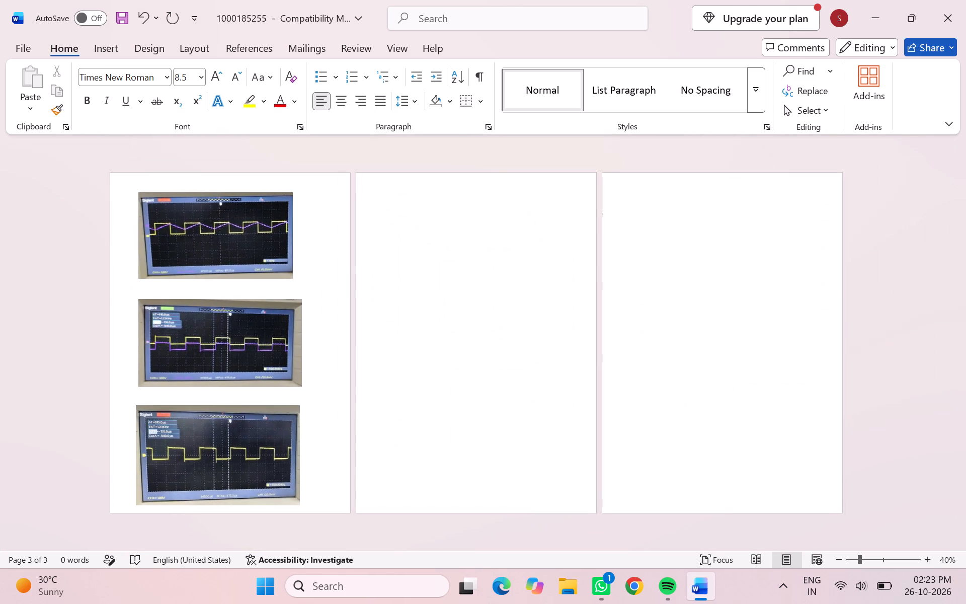
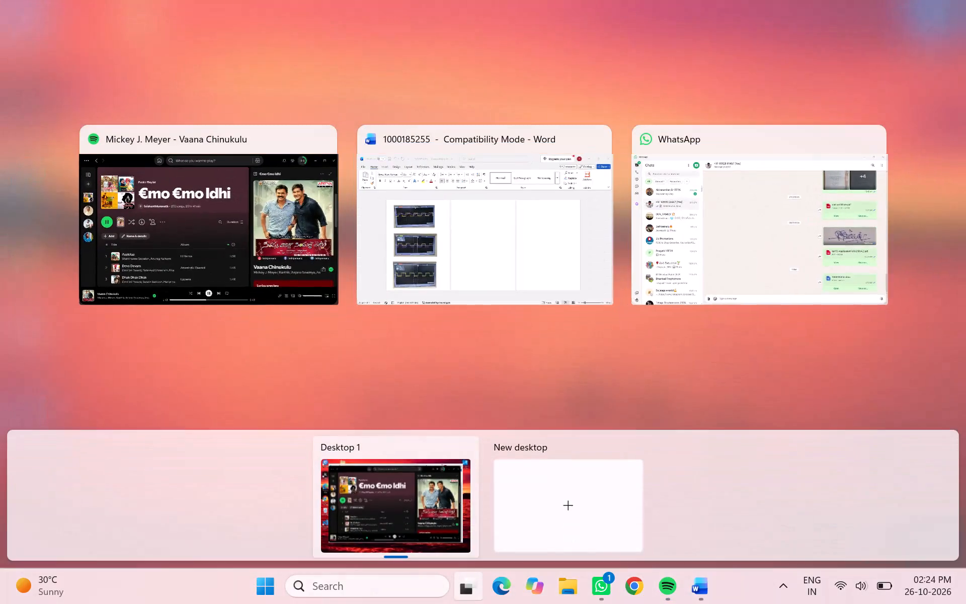
left_click(508, 248)
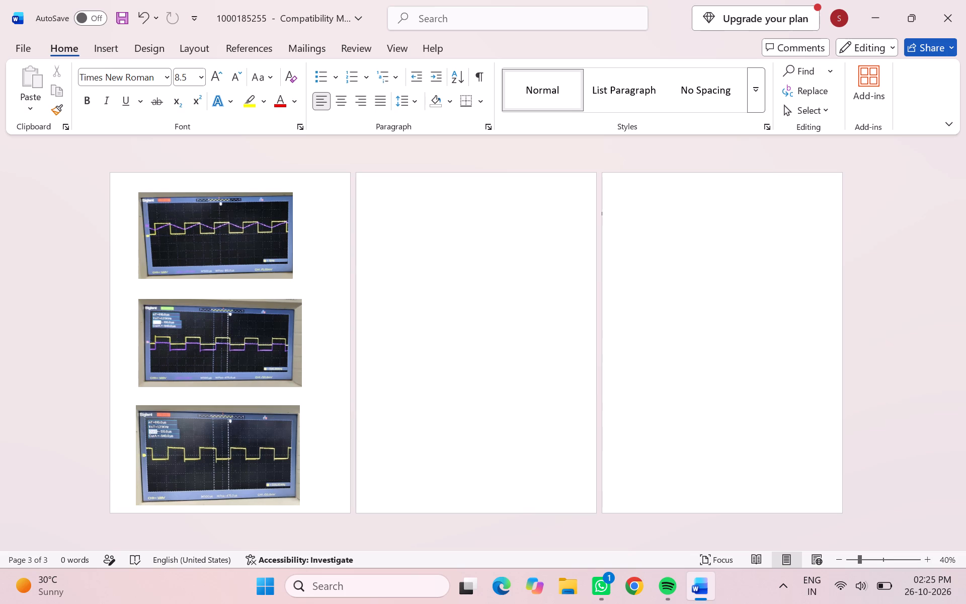
scroll(231, 220, "up", 1)
scroll(210, 178, "up", 4, "ctrl")
scroll(210, 178, "right", 4)
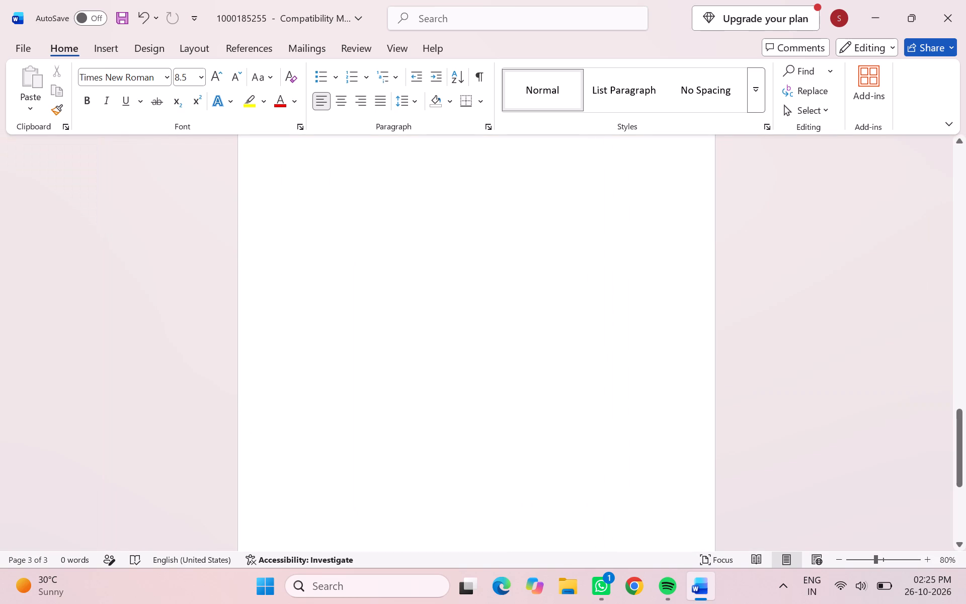
scroll(210, 178, "up", 9)
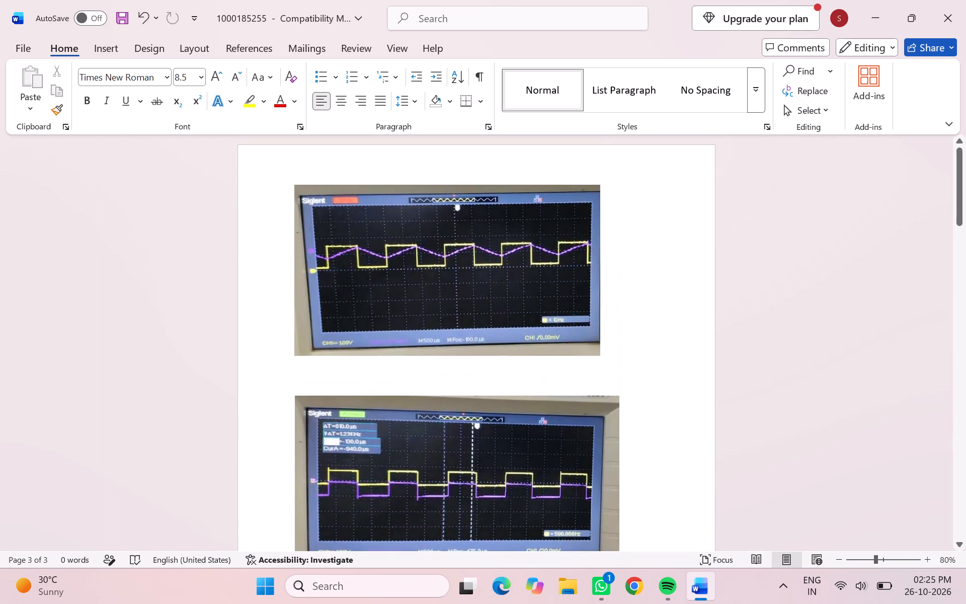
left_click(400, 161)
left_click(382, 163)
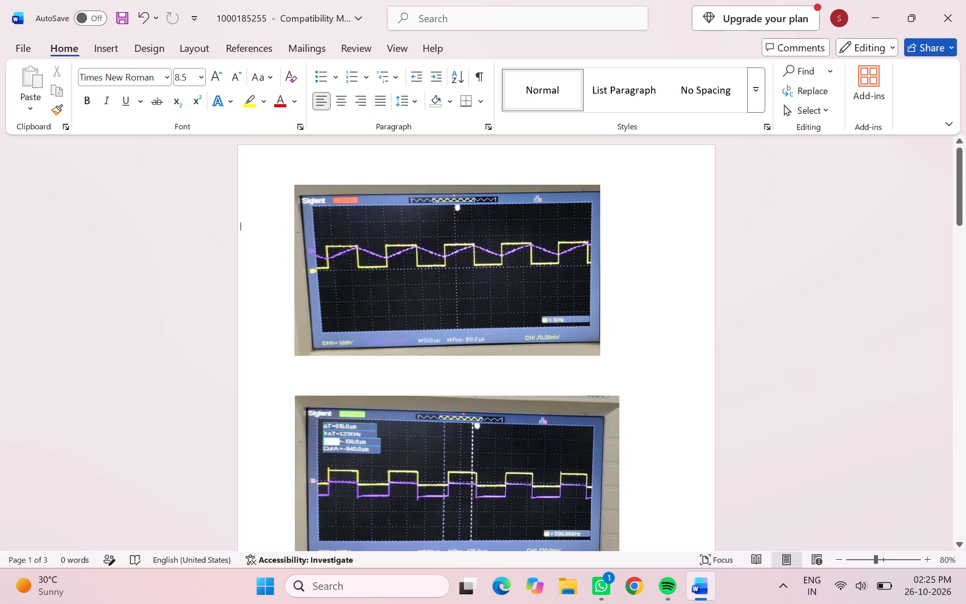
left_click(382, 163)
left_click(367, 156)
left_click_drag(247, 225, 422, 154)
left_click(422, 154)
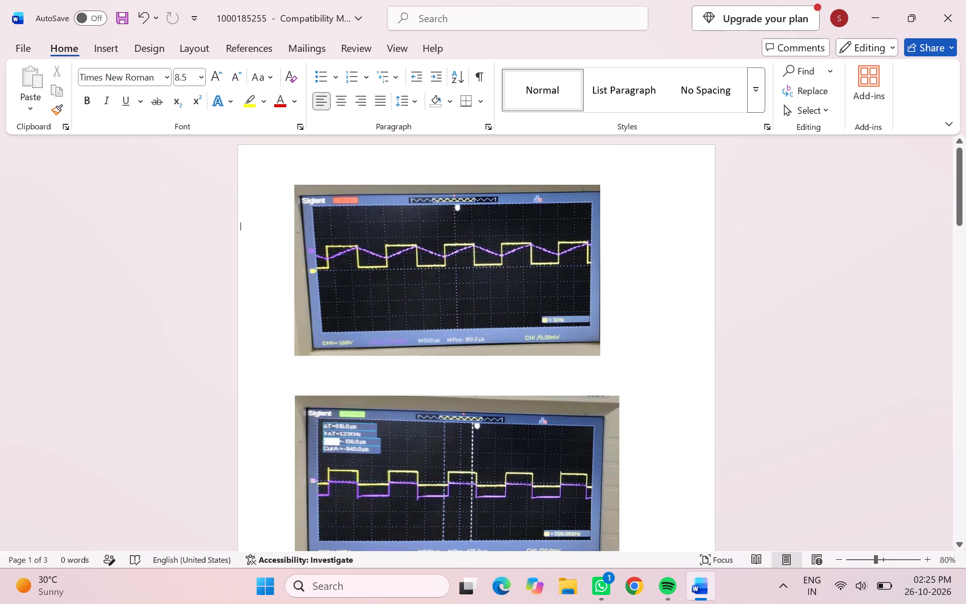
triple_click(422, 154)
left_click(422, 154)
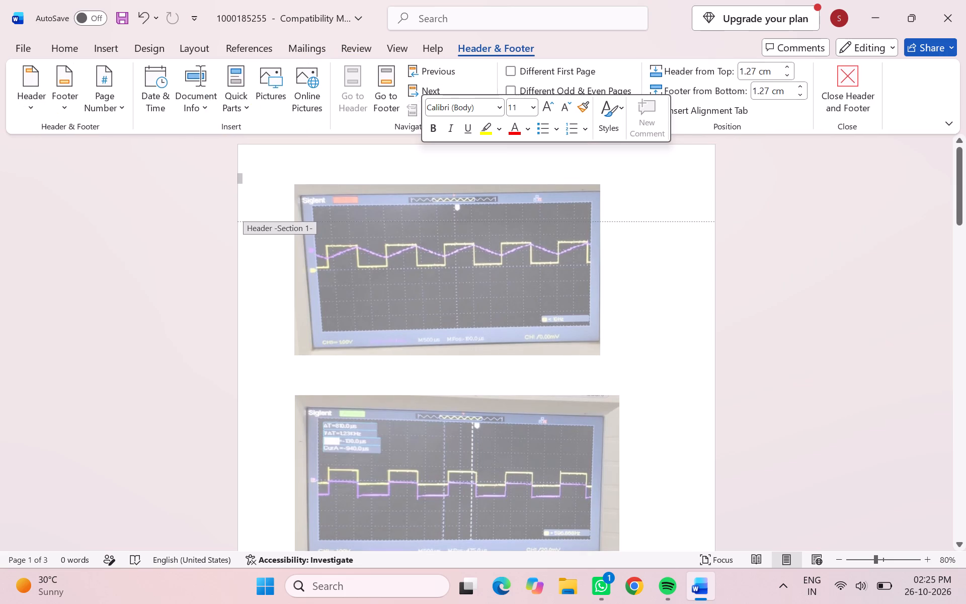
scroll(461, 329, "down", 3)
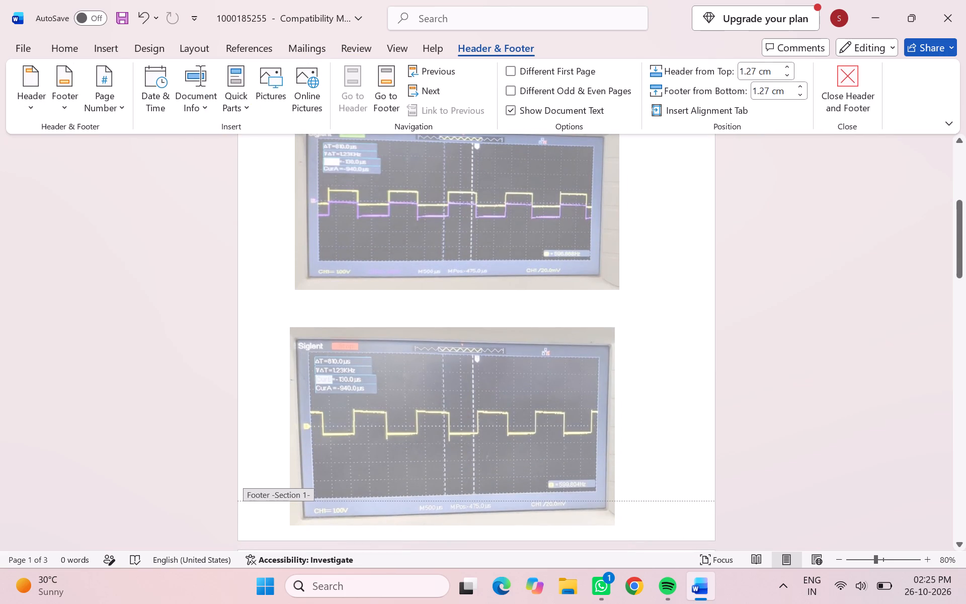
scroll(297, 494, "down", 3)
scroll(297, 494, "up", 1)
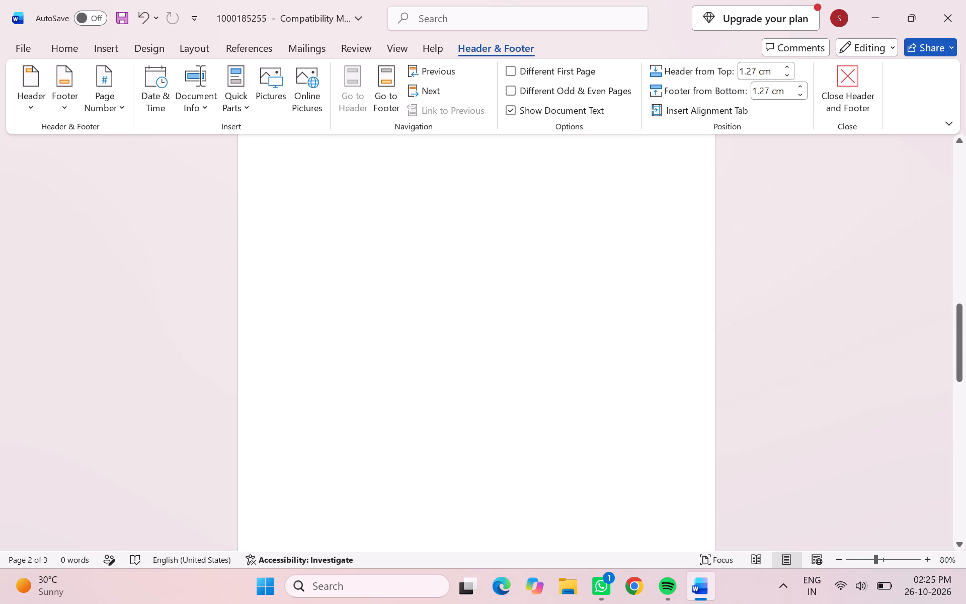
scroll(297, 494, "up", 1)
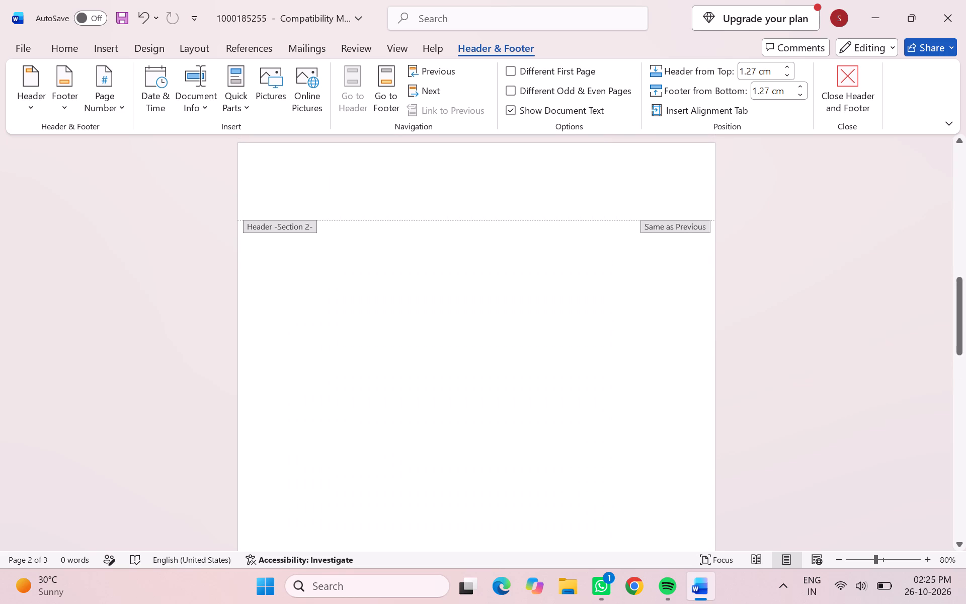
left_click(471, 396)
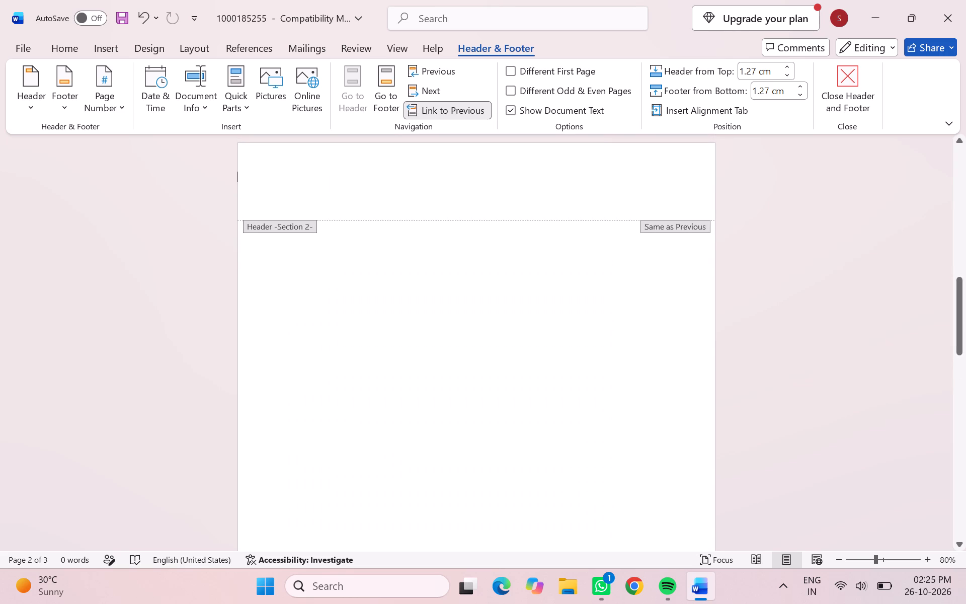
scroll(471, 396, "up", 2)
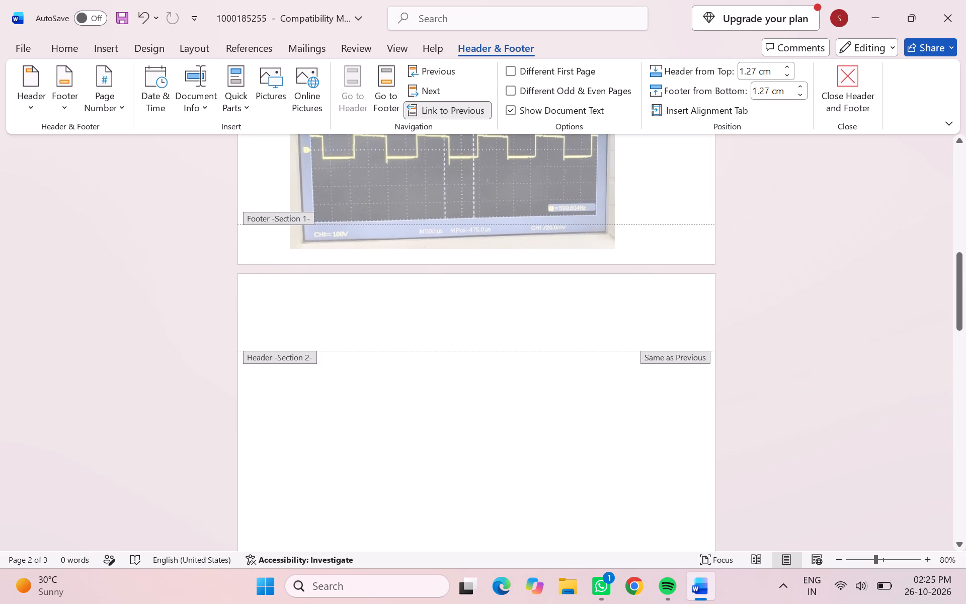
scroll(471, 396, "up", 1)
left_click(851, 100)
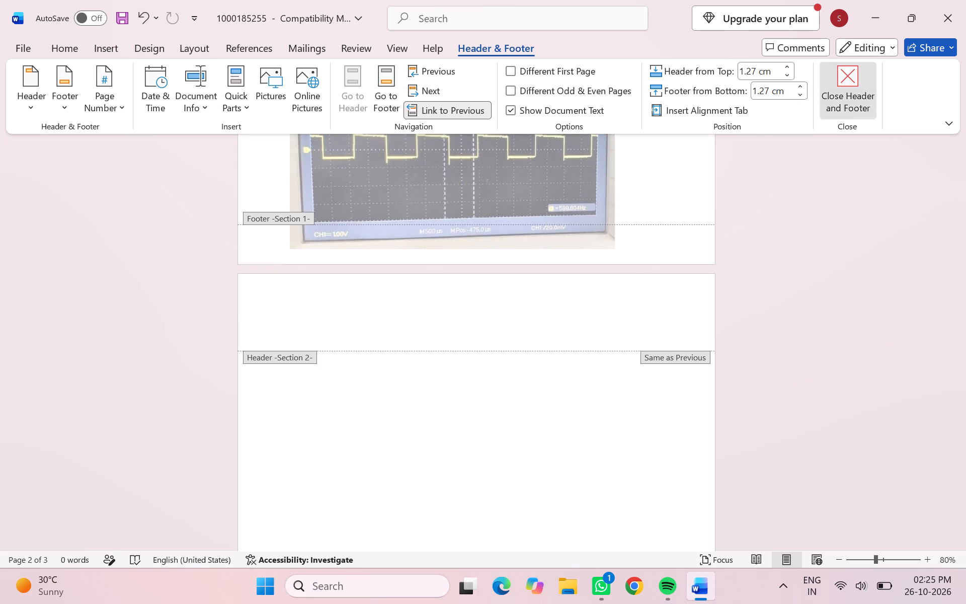
Enter the label "Inductor voltage" as body text beside the first oscilloscope photo.
scroll(644, 370, "down", 8)
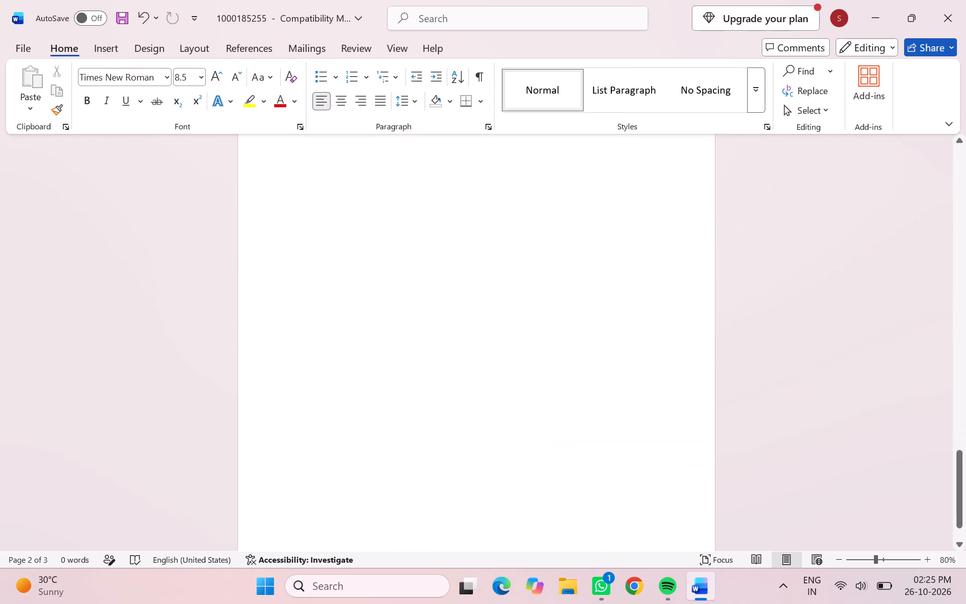
scroll(644, 370, "up", 9)
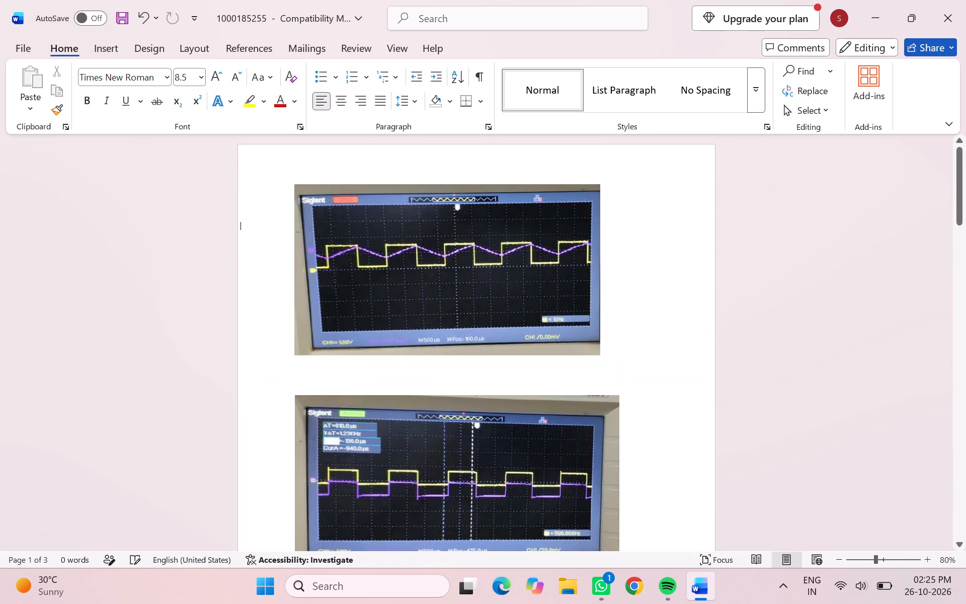
left_click(486, 162)
left_click(650, 212)
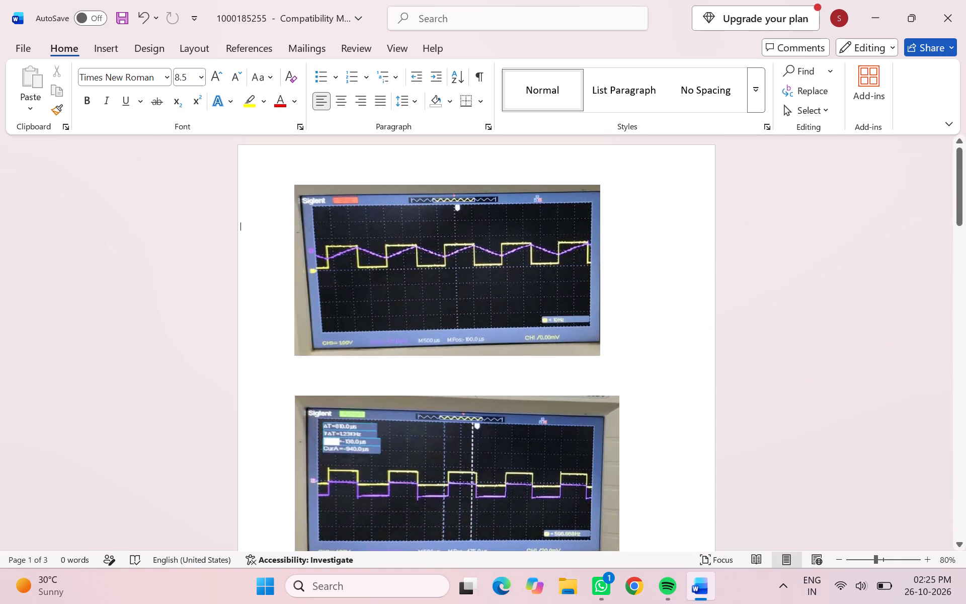
left_click(650, 212)
key("i")
type("nd")
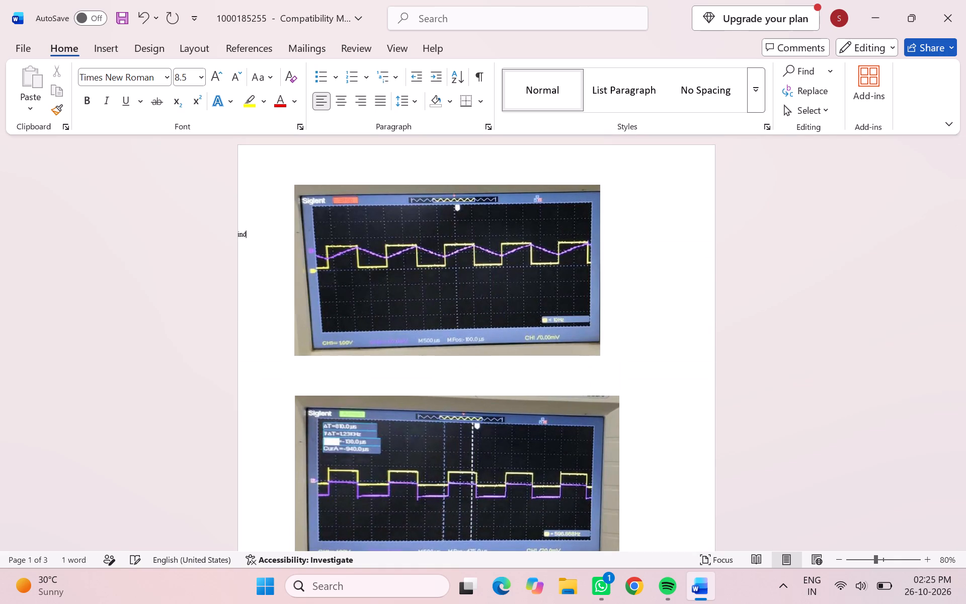
type("uctor")
key("space")
type("voltage")
Make the whole "Inductor voltage" label bold.
scroll(265, 213, "up", 7, "ctrl")
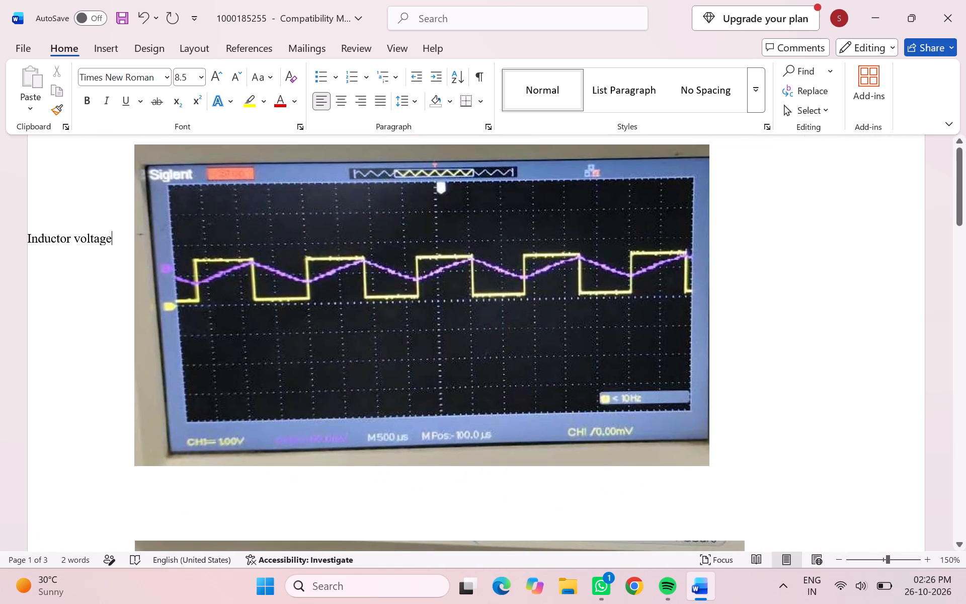
scroll(265, 213, "right", 2)
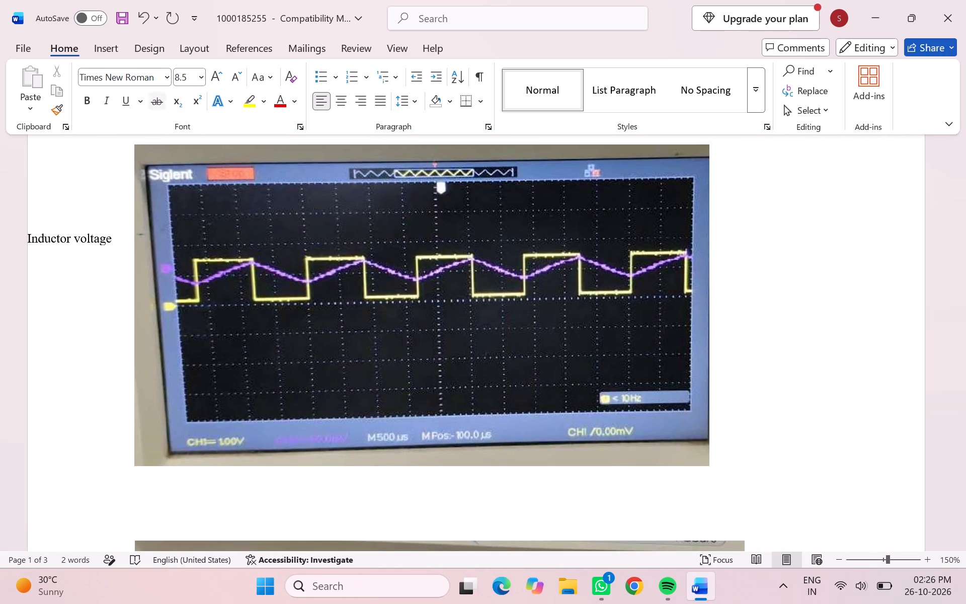
left_click(82, 105)
left_click_drag(115, 242, 39, 237)
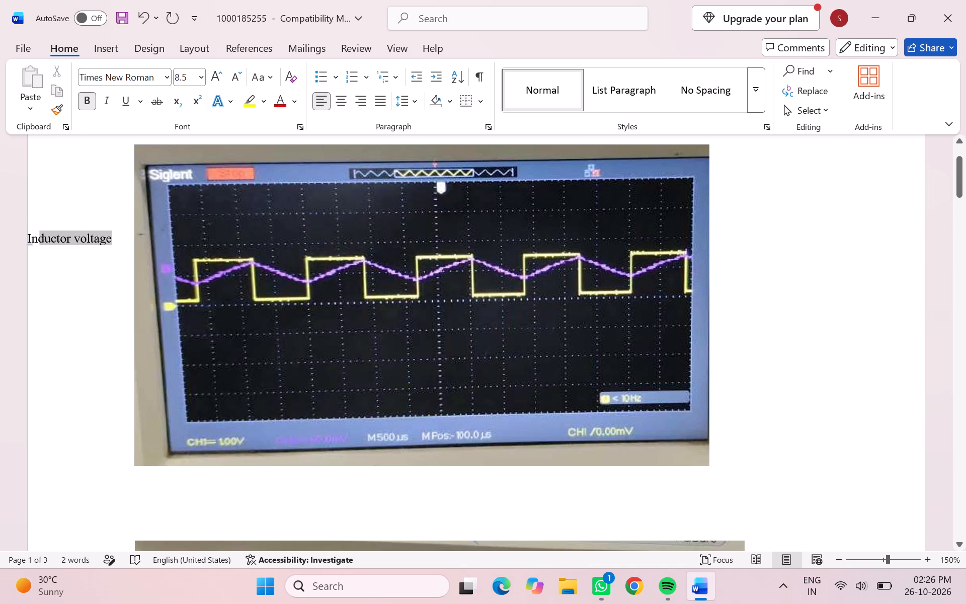
left_click_drag(39, 237, 18, 241)
left_click(88, 107)
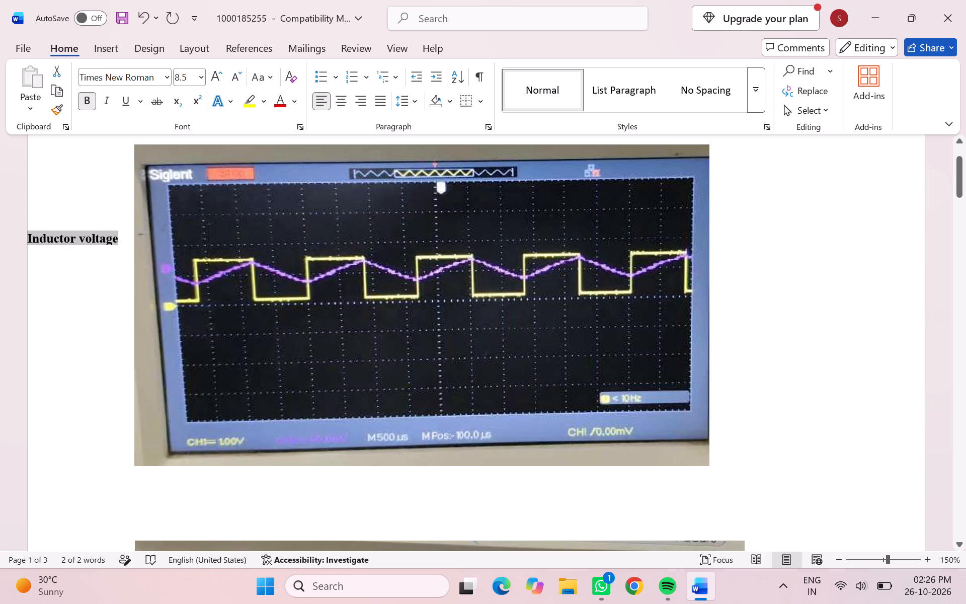
Copy the bold "Inductor voltage" label and try to set centered text above the first oscilloscope photo.
key("ctrl+c")
scroll(330, 279, "down", 5, "ctrl")
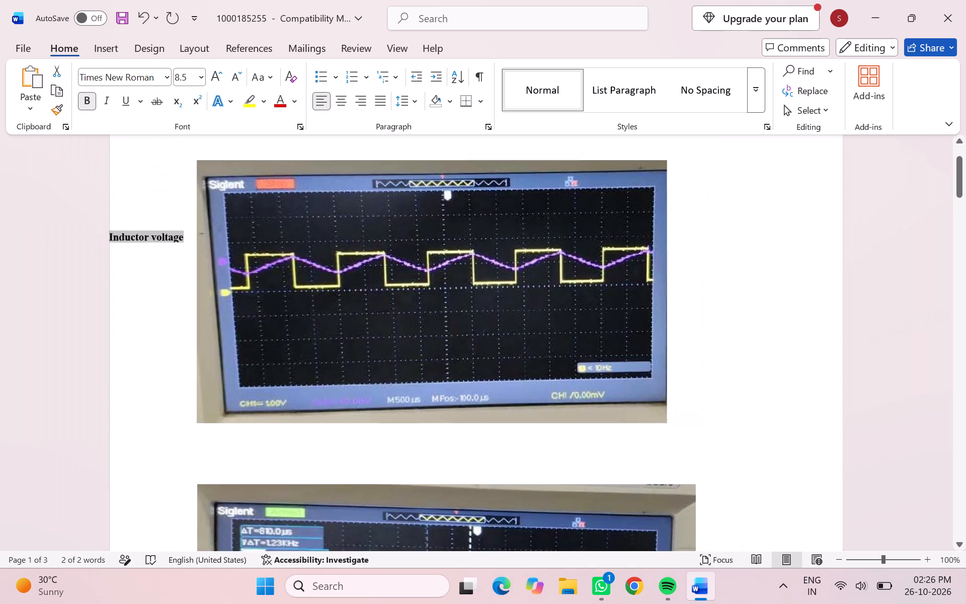
scroll(330, 279, "up", 1)
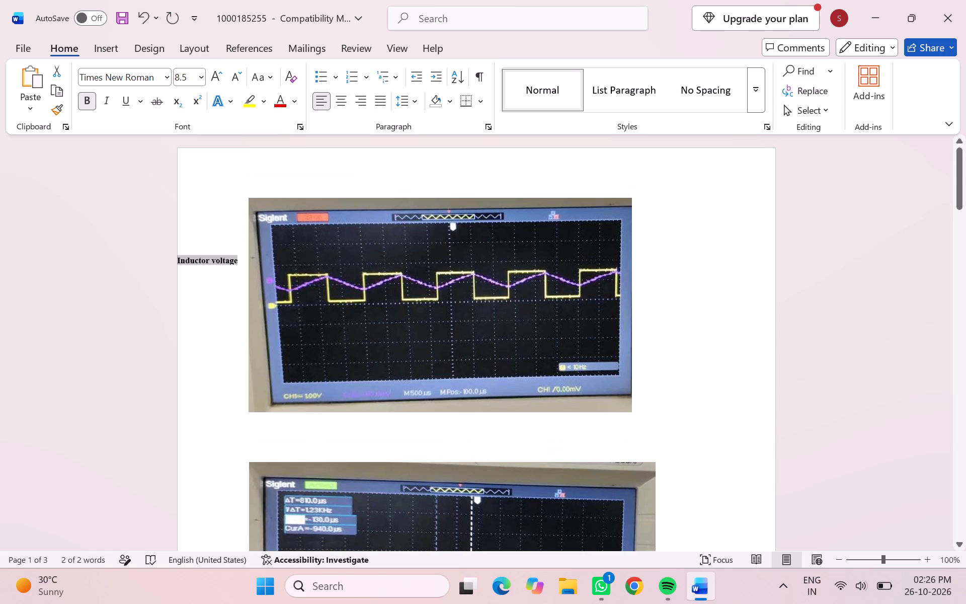
left_click(421, 172)
left_click(421, 172)
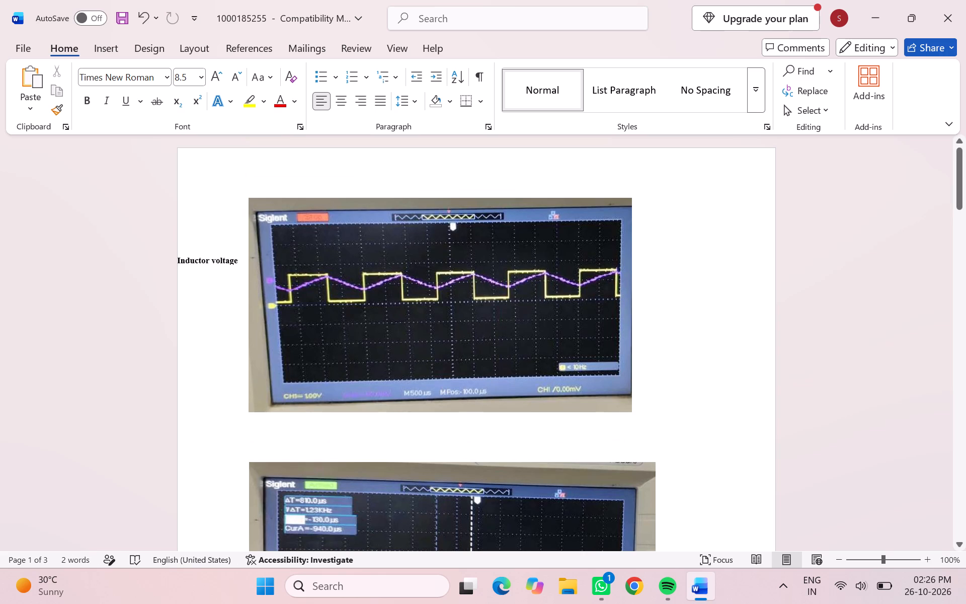
left_click_drag(406, 169, 454, 170)
left_click(345, 103)
Open the first page's header for editing and set its distance from the top edge to 0.1 cm.
left_click(411, 167)
double_click(411, 167)
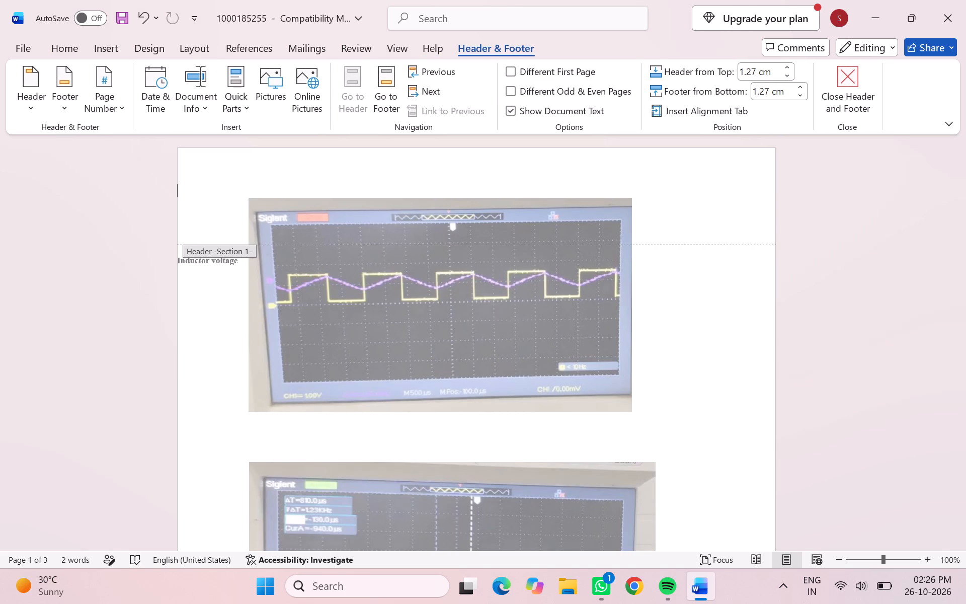
left_click_drag(215, 250, 216, 230)
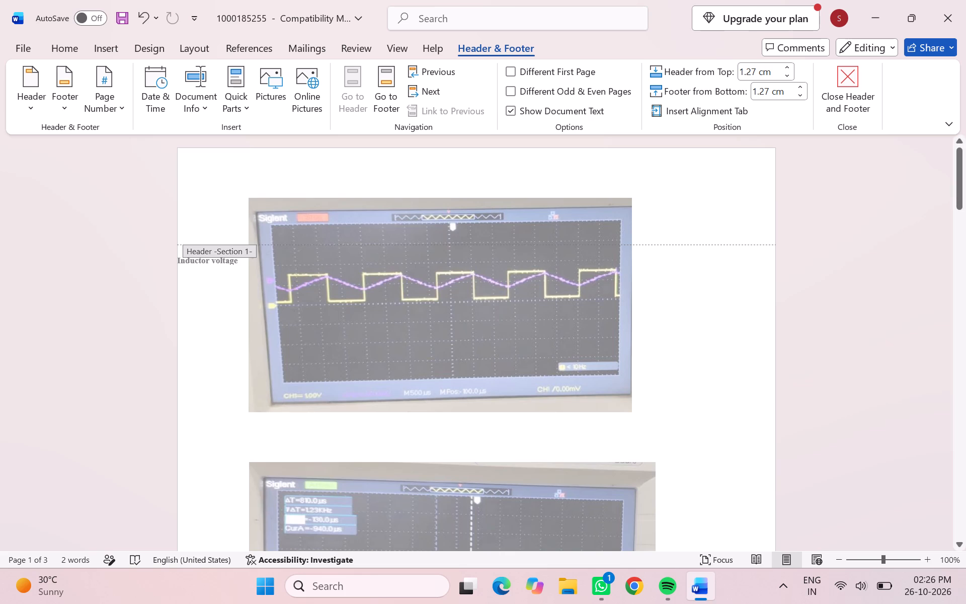
left_click_drag(439, 244, 490, 200)
left_click(786, 65)
left_click(786, 65)
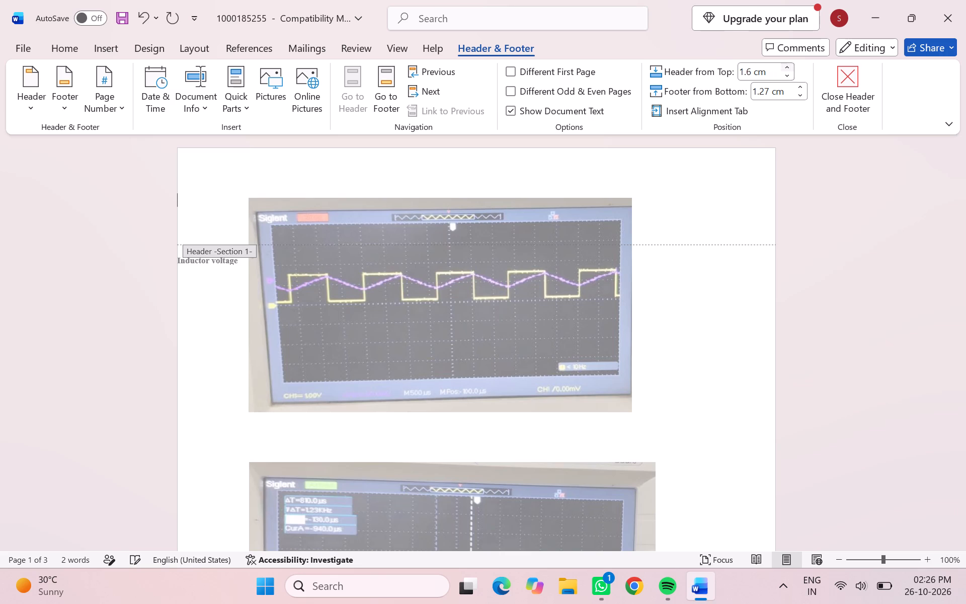
left_click(786, 65)
triple_click(787, 77)
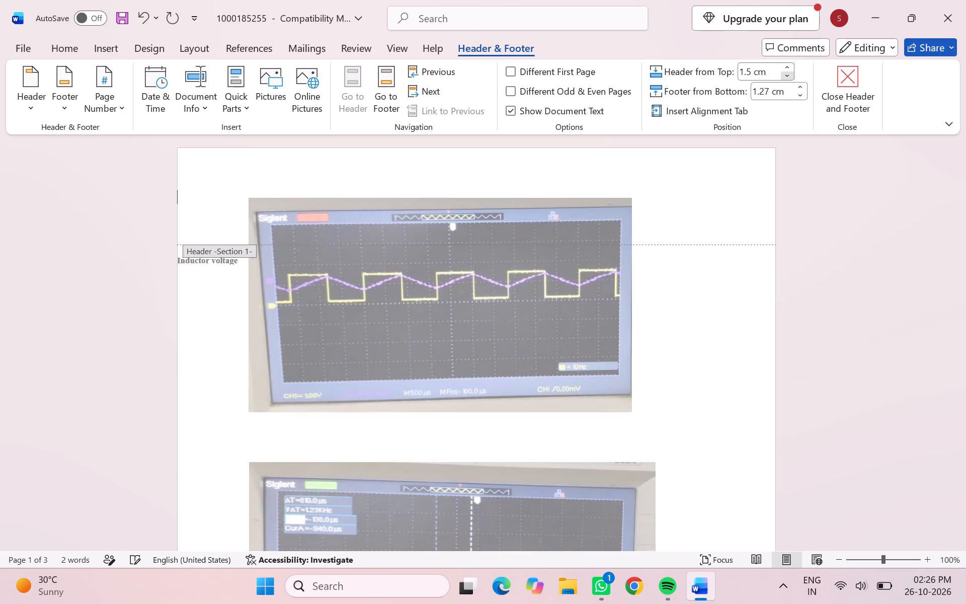
triple_click(787, 77)
triple_click(787, 77)
triple_click(787, 77)
triple_click(787, 77)
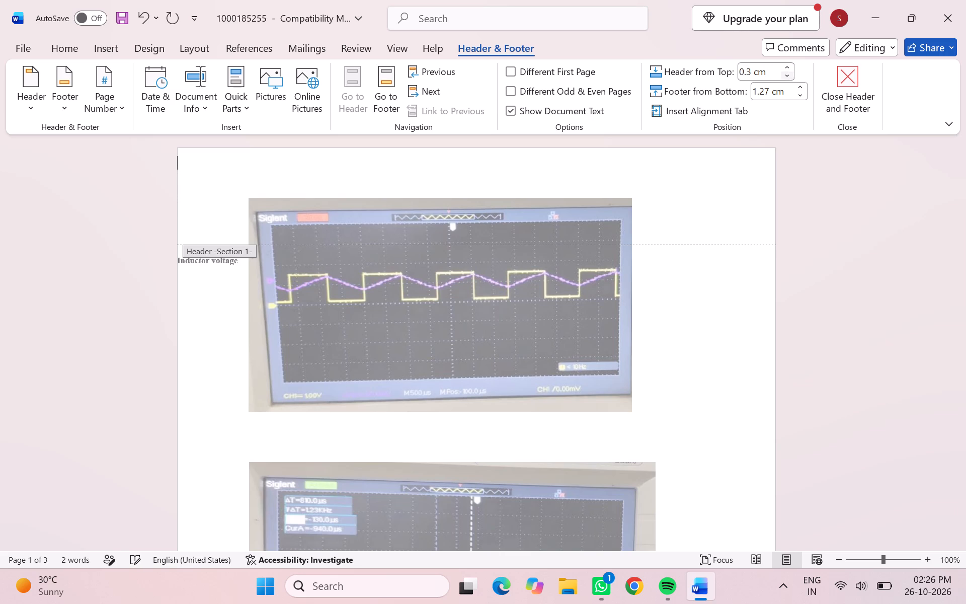
left_click(787, 77)
left_click(787, 77)
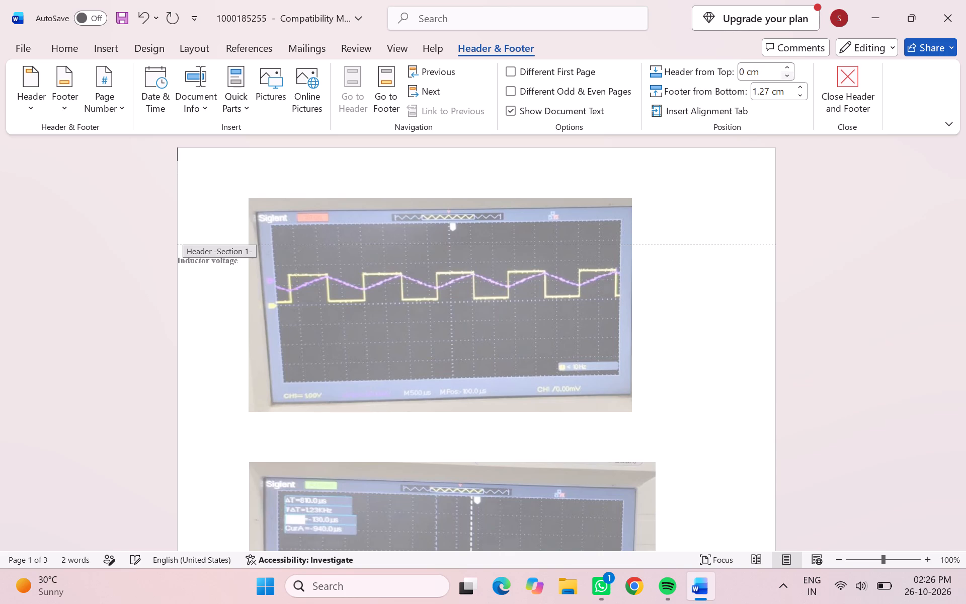
left_click(787, 77)
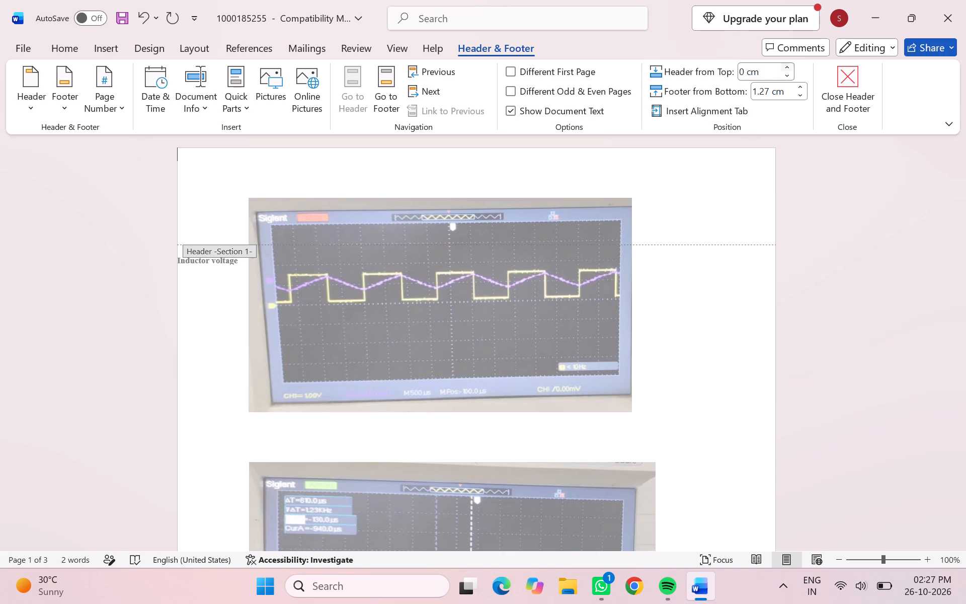
left_click(787, 68)
key("i")
key("BackSpace")
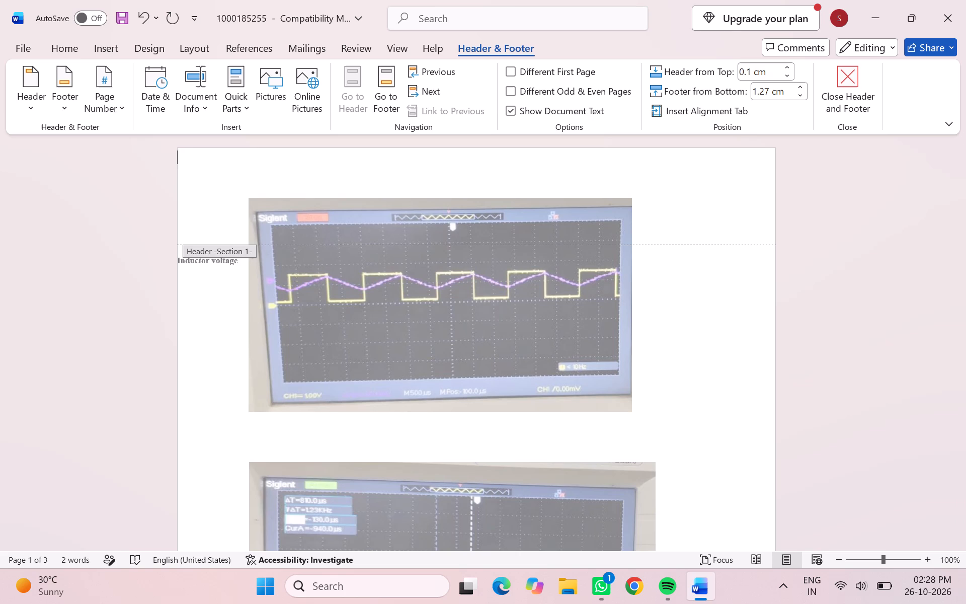
Set the footer's distance from the bottom edge to 1.2 cm.
left_click(799, 85)
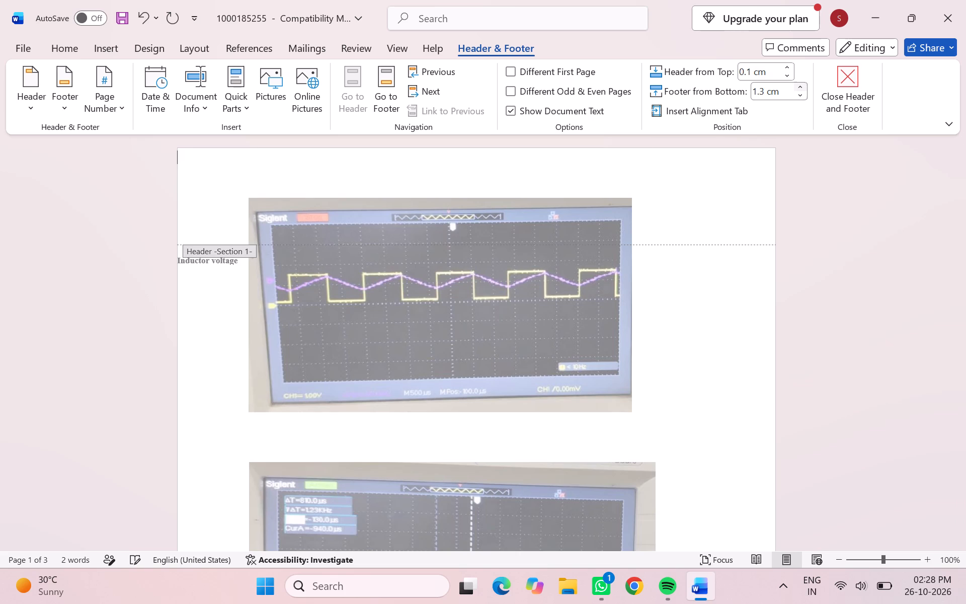
left_click(799, 85)
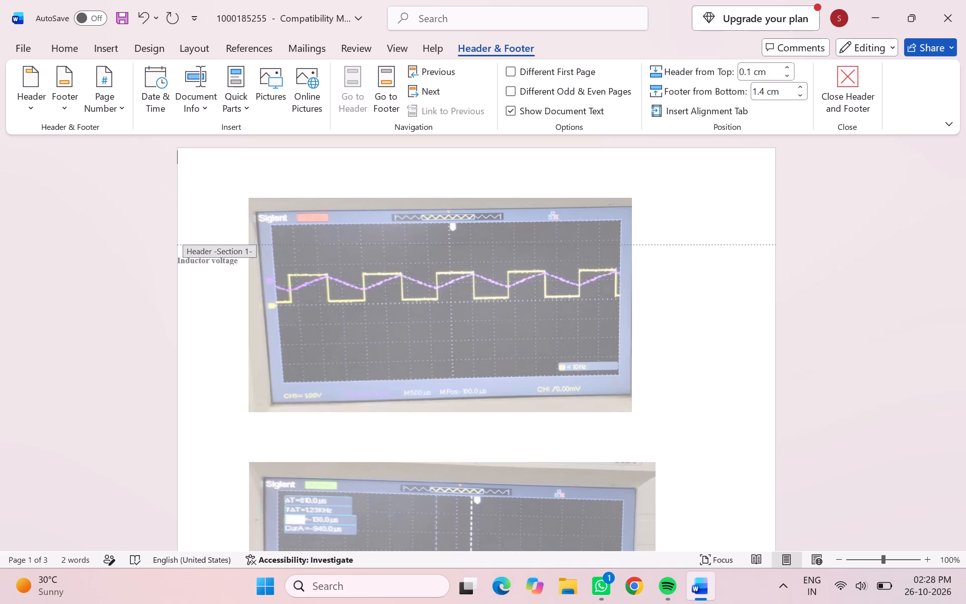
left_click(795, 97)
left_click(795, 97)
Enter "Inductor Voltage" as a centered, bold title in the first page's header above the photo.
left_click(193, 157)
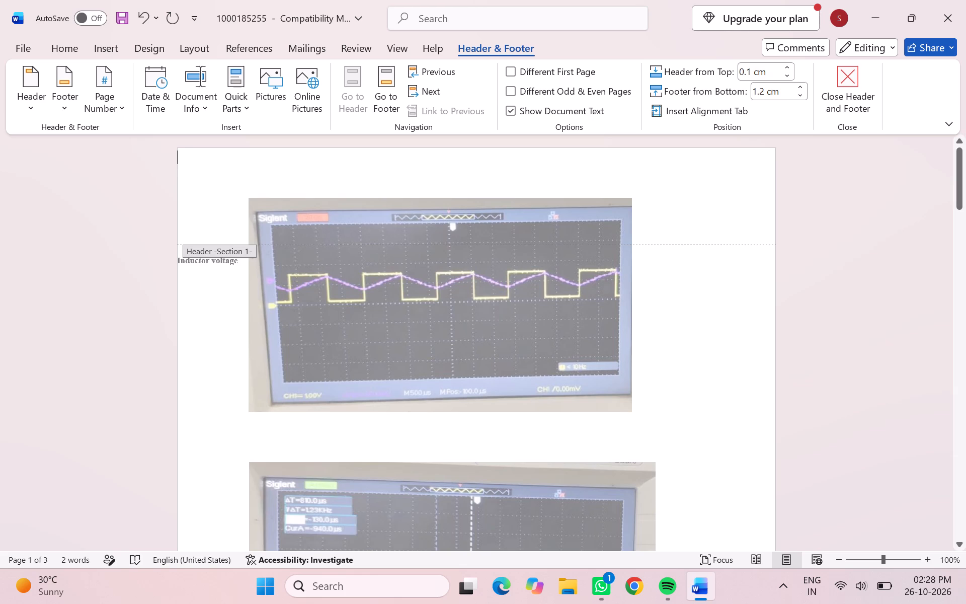
left_click(362, 162)
left_click(78, 51)
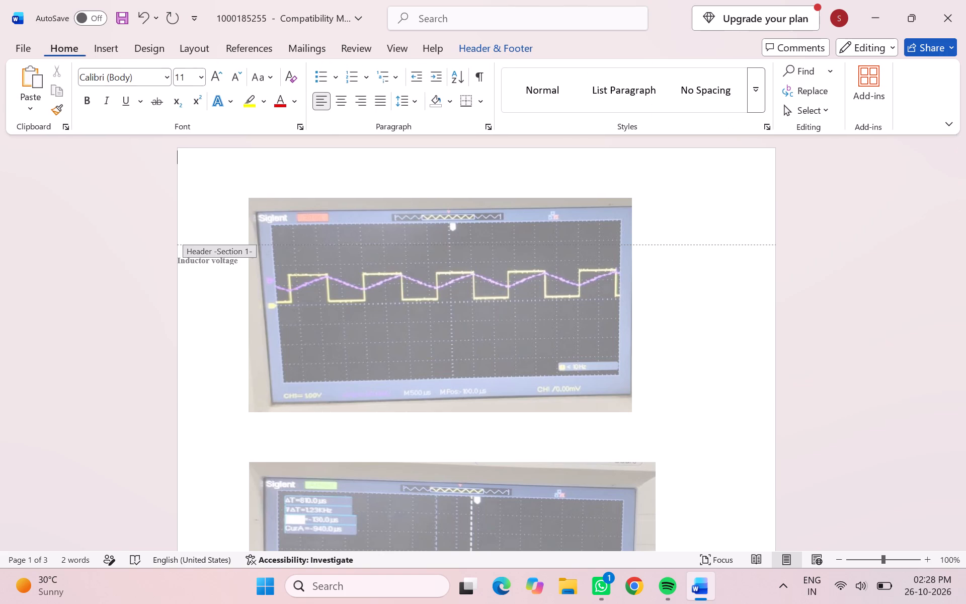
left_click(340, 105)
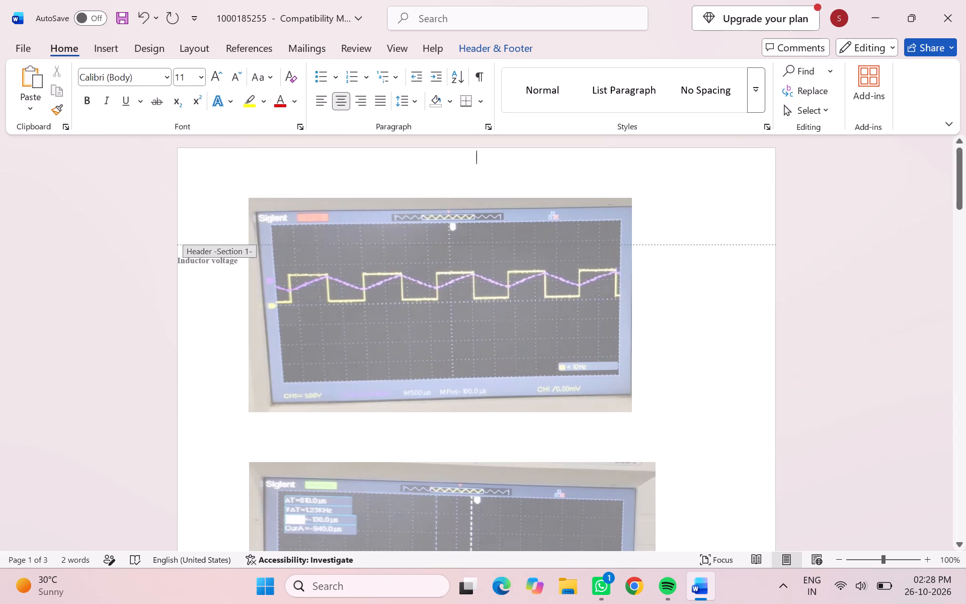
left_click(86, 99)
key("shift+i")
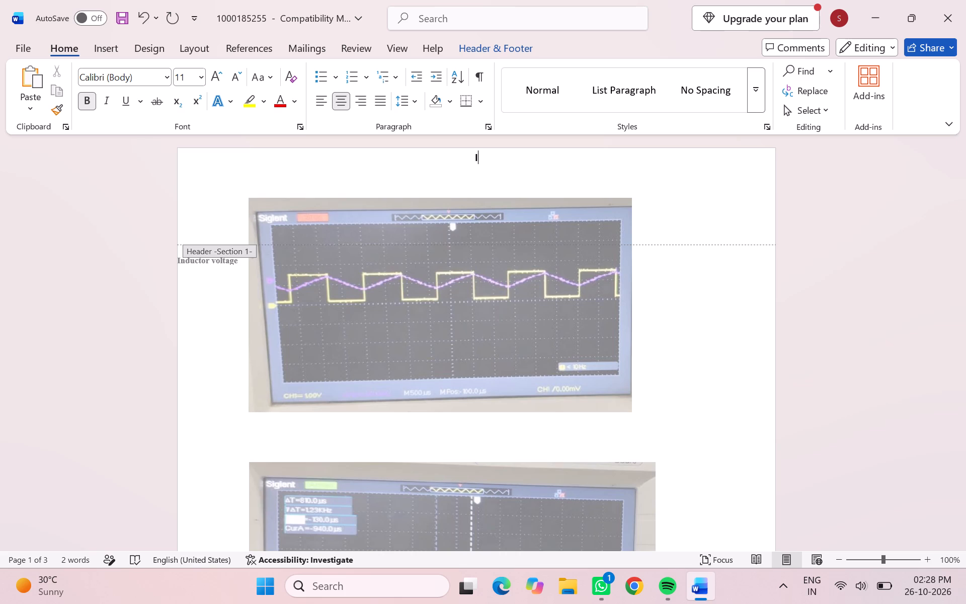
type("nductor")
key("space")
type("Voltage")
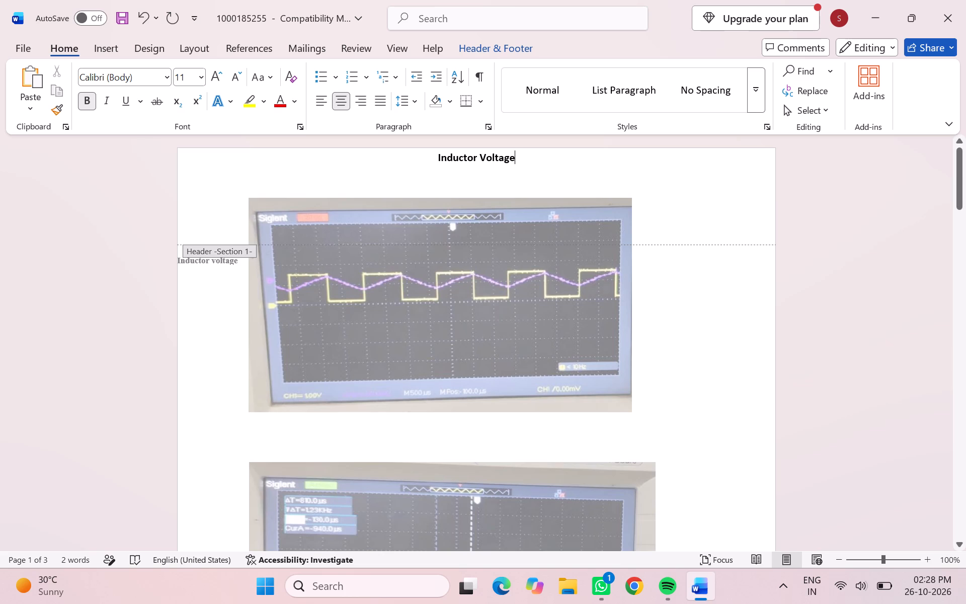
Set the font size of the "Inductor Voltage" header title to 20.
left_click_drag(521, 160, 448, 162)
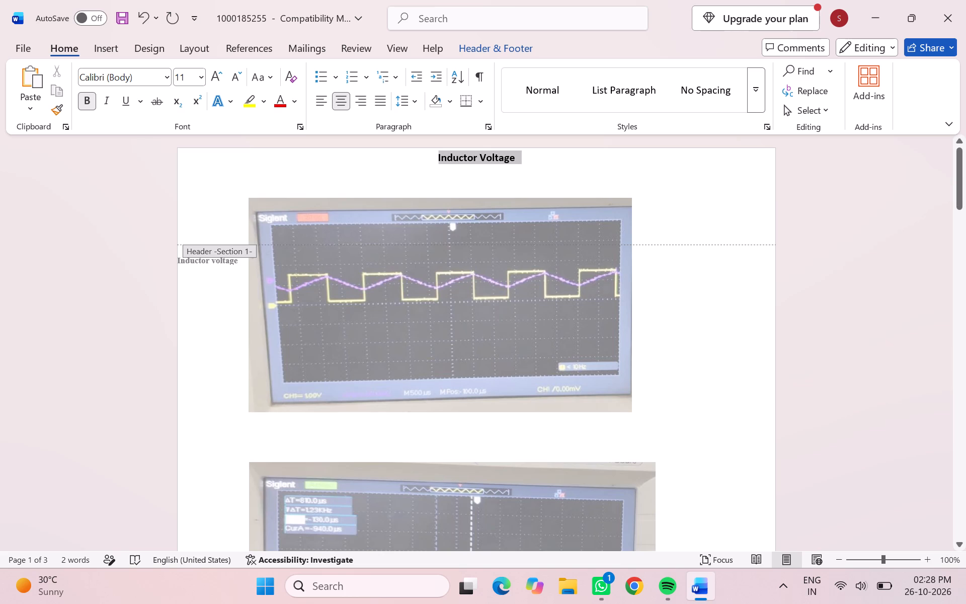
left_click_drag(448, 162, 446, 162)
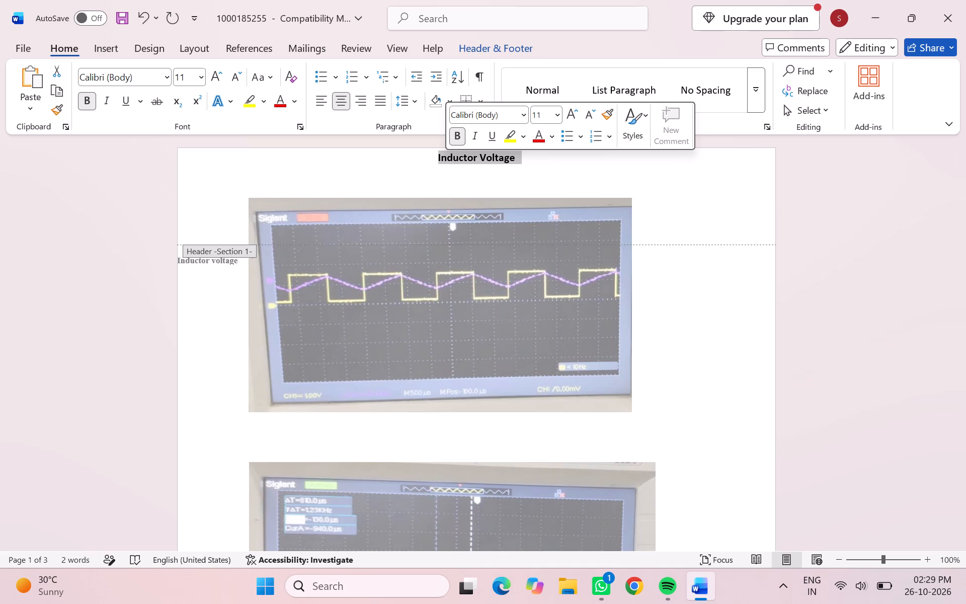
left_click(202, 78)
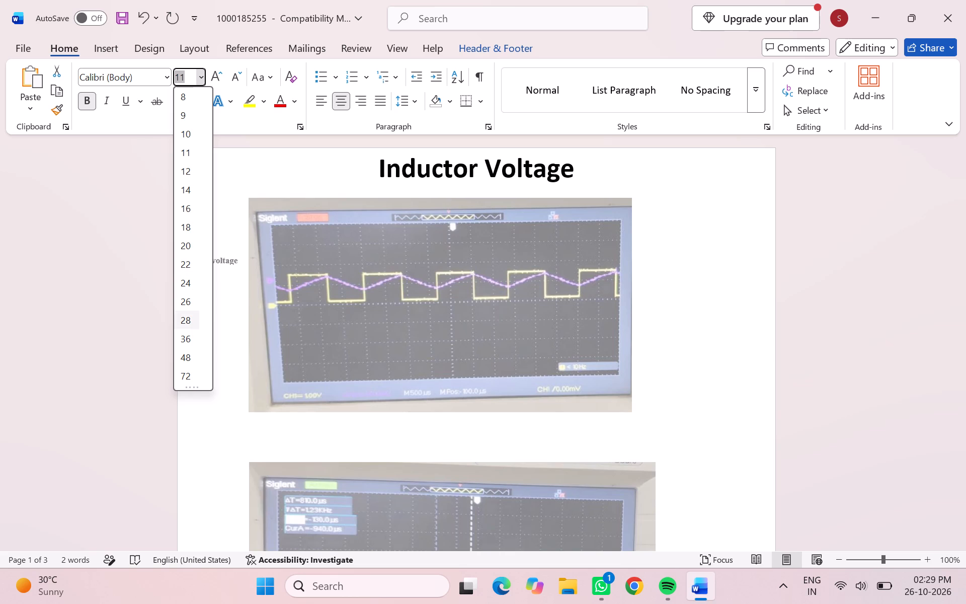
left_click(191, 252)
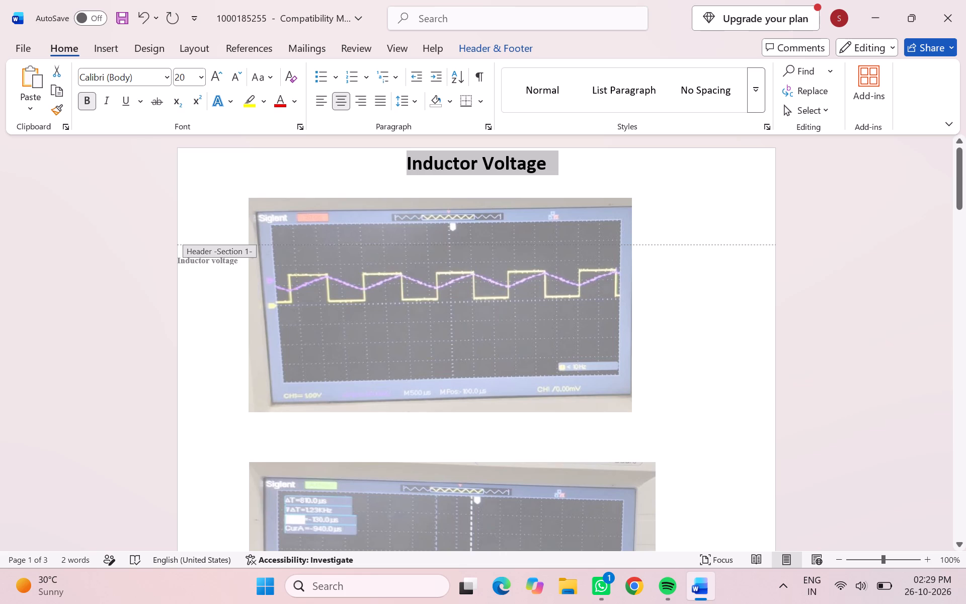
left_click(687, 317)
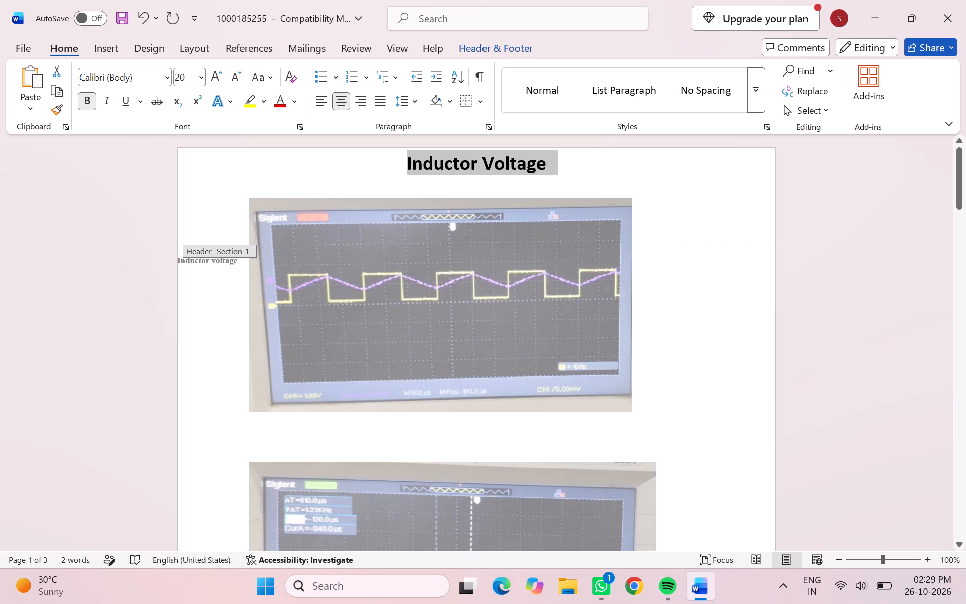
left_click(567, 166)
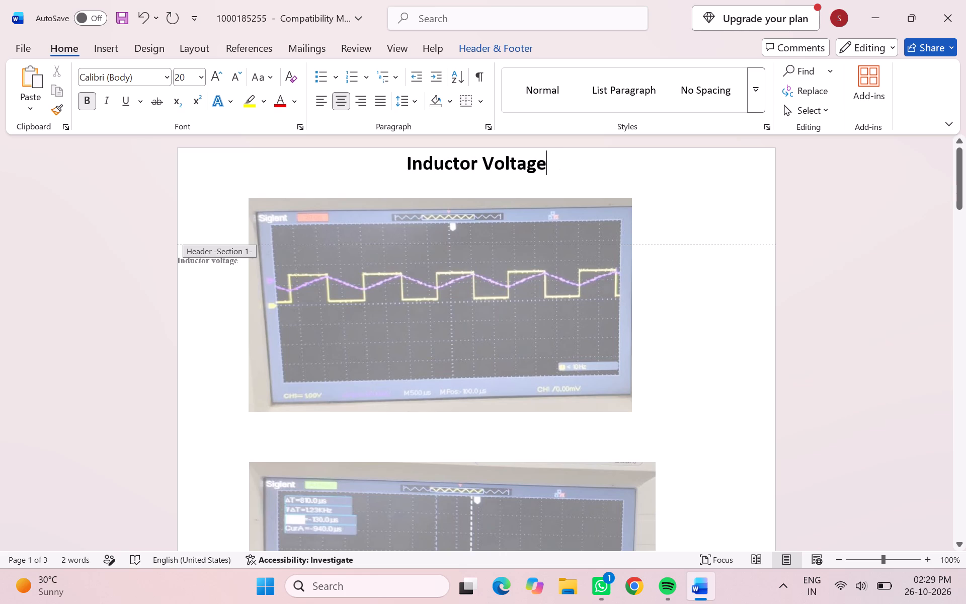
Delete the "Inductor Voltage" title from the header of the blank second page.
scroll(533, 352, "down", 3)
scroll(533, 352, "right", 1)
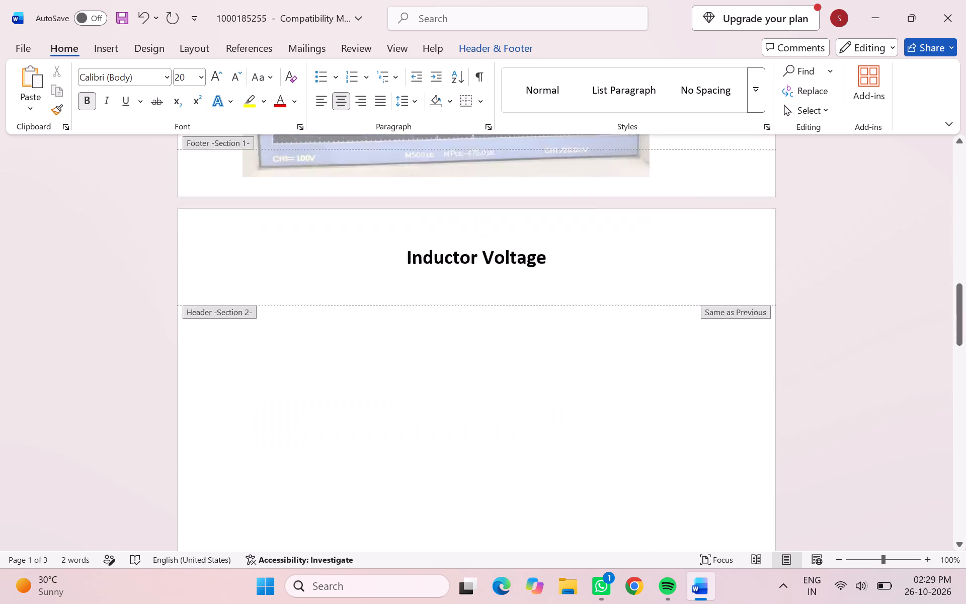
scroll(533, 352, "right", 1)
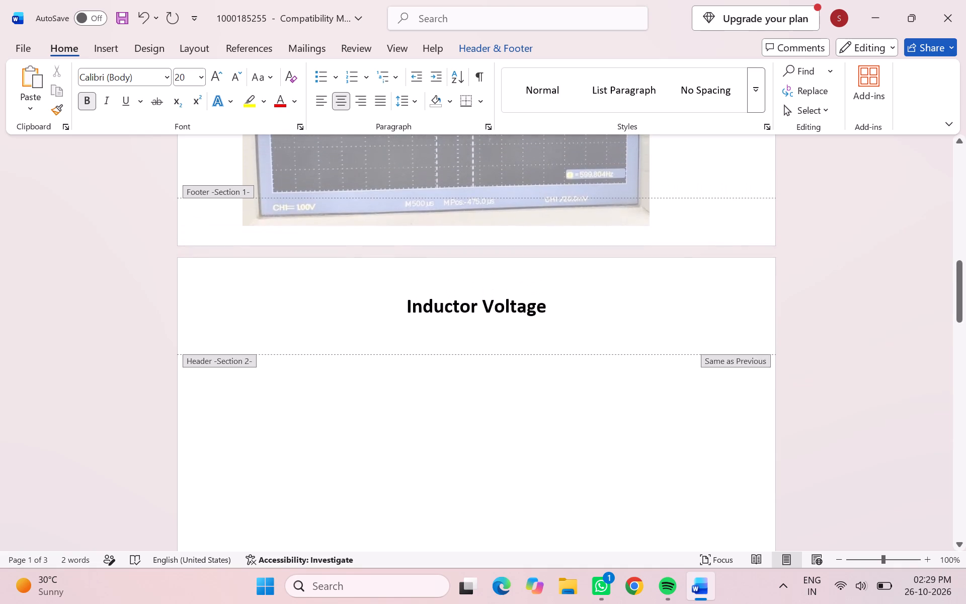
scroll(533, 352, "right", 1)
left_click_drag(553, 321, 371, 315)
key("Delete")
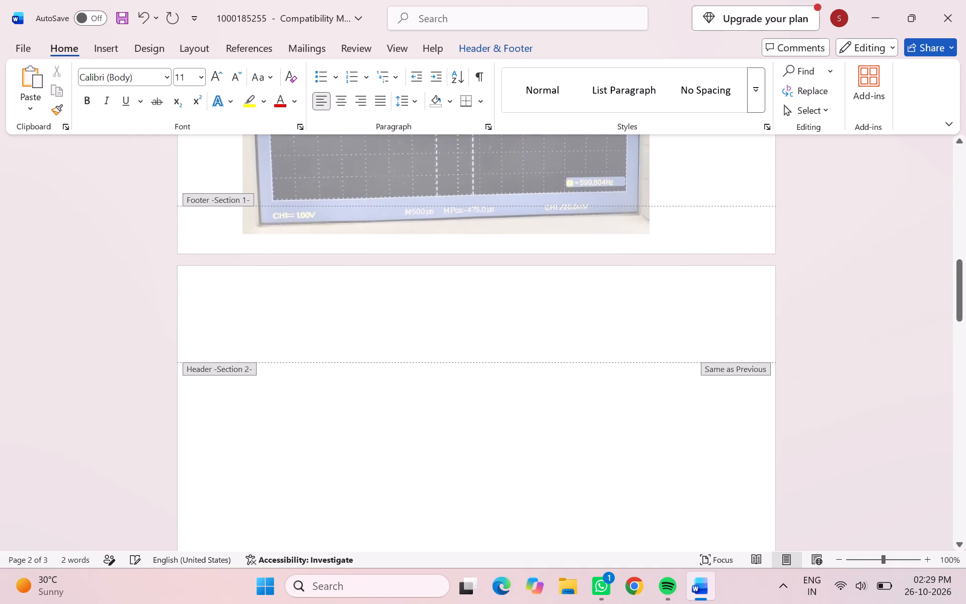
Enter "Inductor Voltage" as a centered line in the Title style in the first page's header above the photo.
scroll(365, 386, "down", 5)
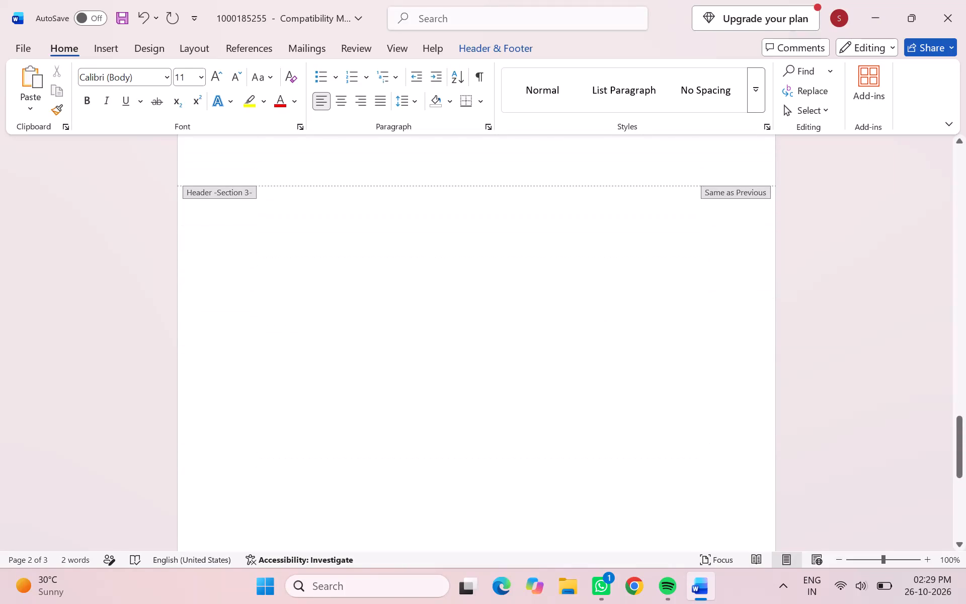
scroll(365, 386, "up", 9)
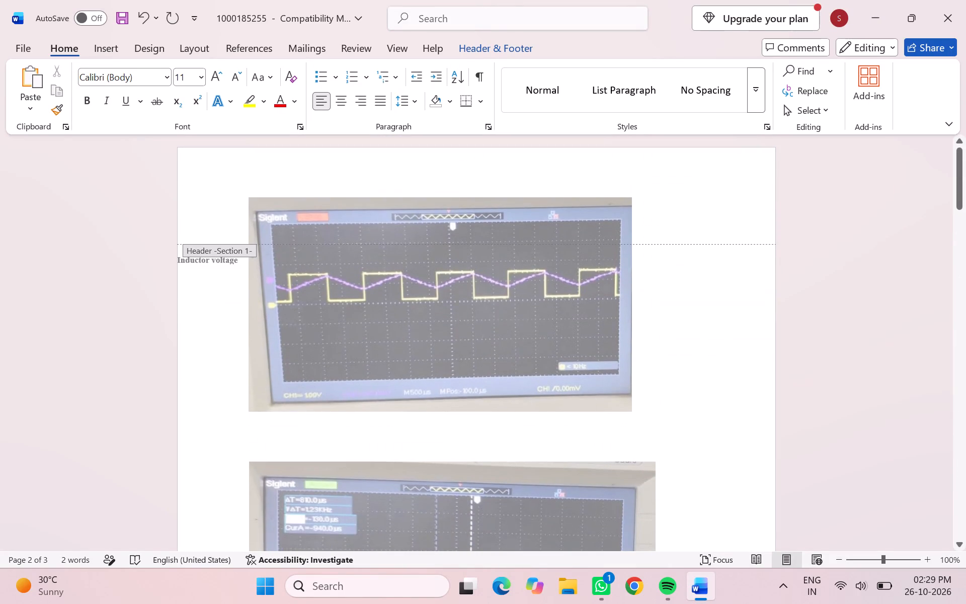
left_click(436, 166)
left_click(344, 98)
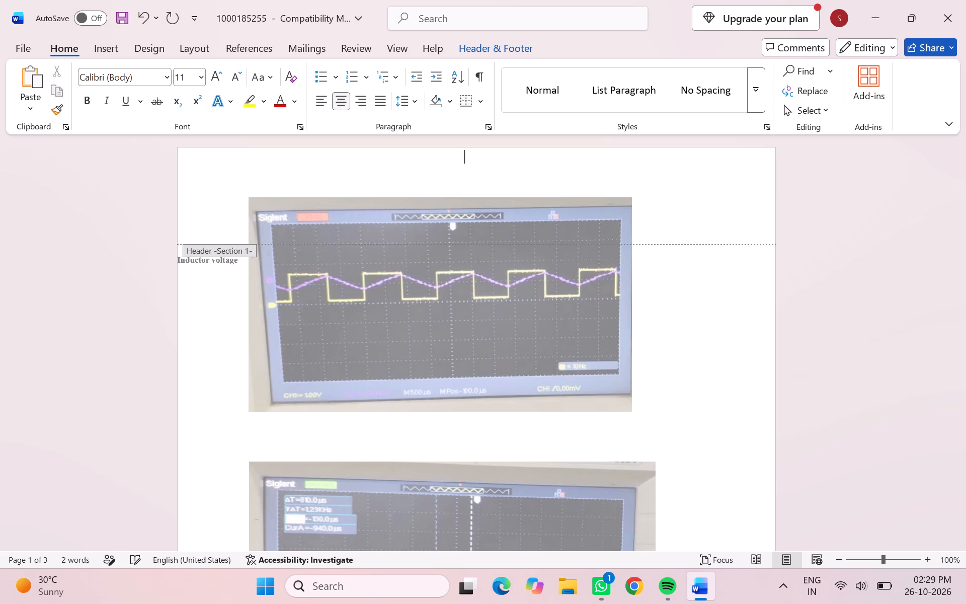
left_click(739, 242)
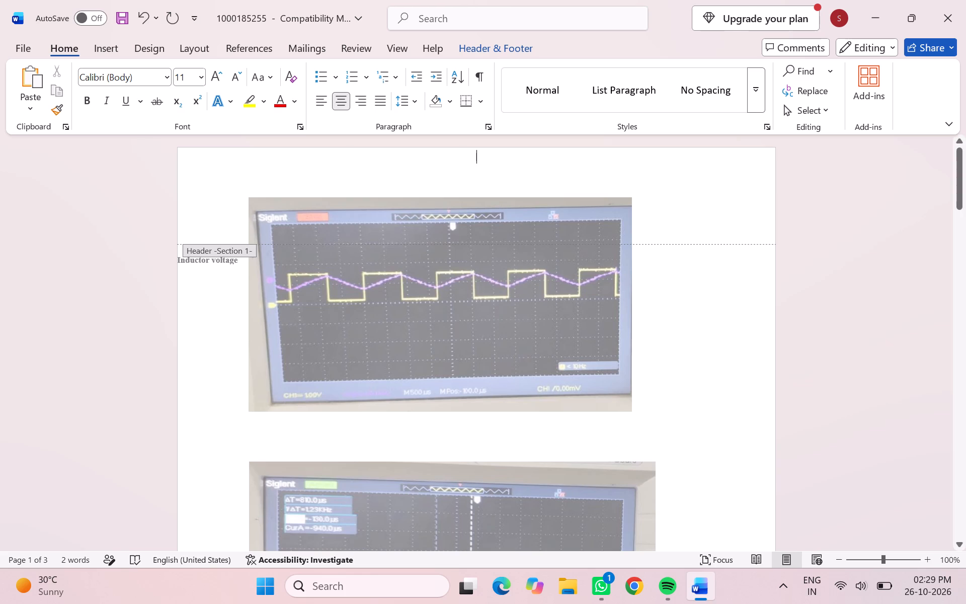
left_click(752, 91)
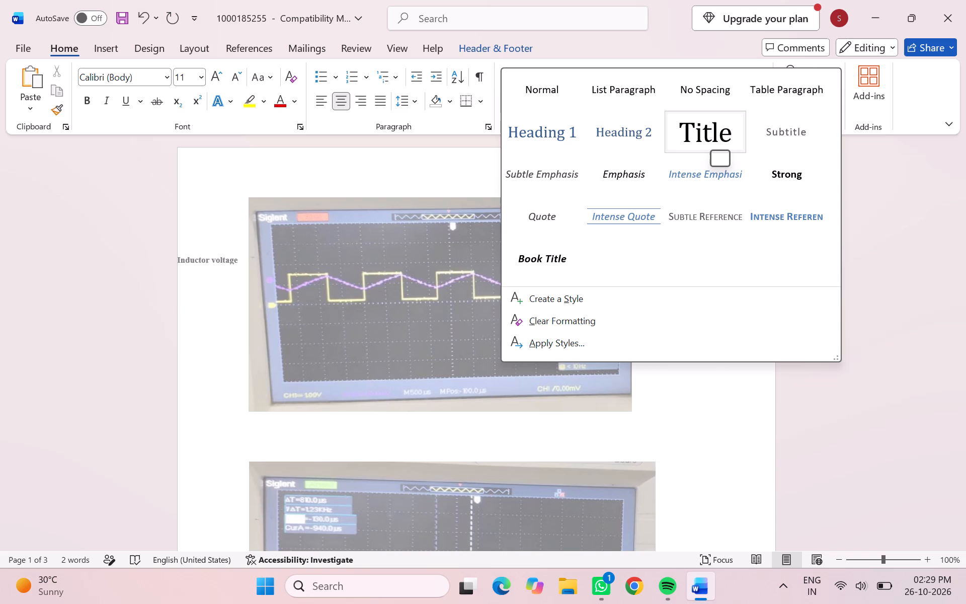
left_click(710, 134)
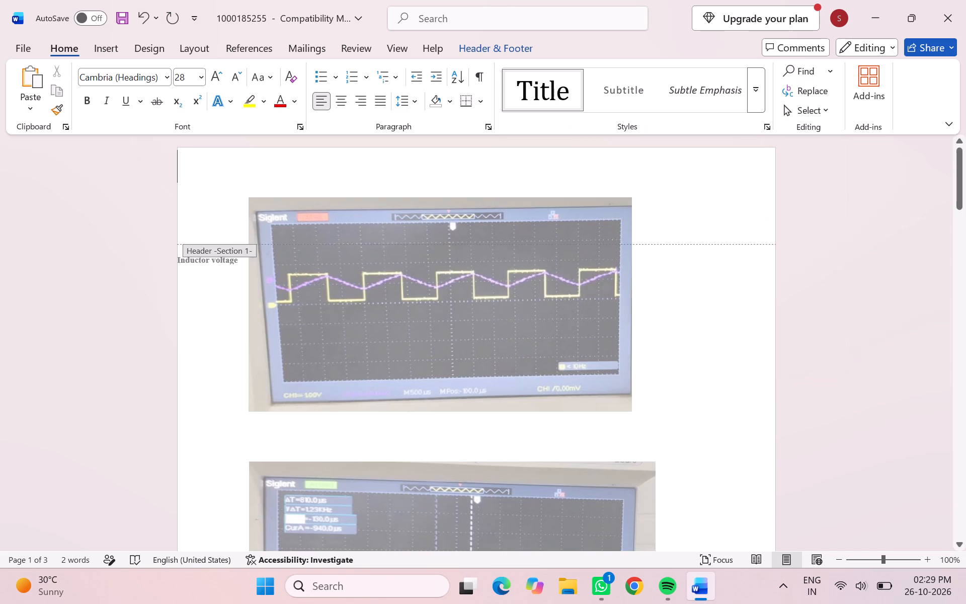
left_click(342, 102)
key("shift+i")
type("nduc")
type("tor")
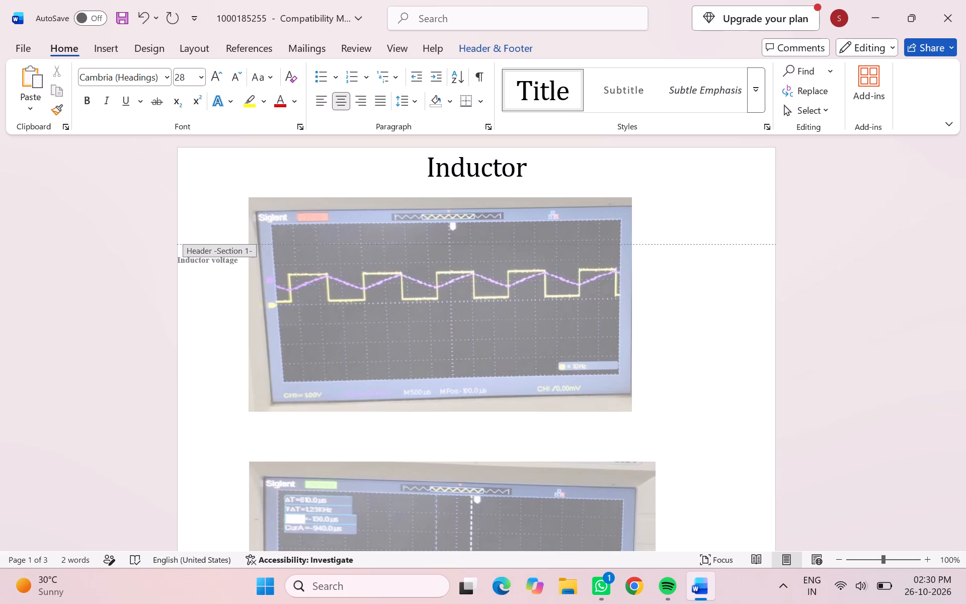
key("space")
type("Voltage")
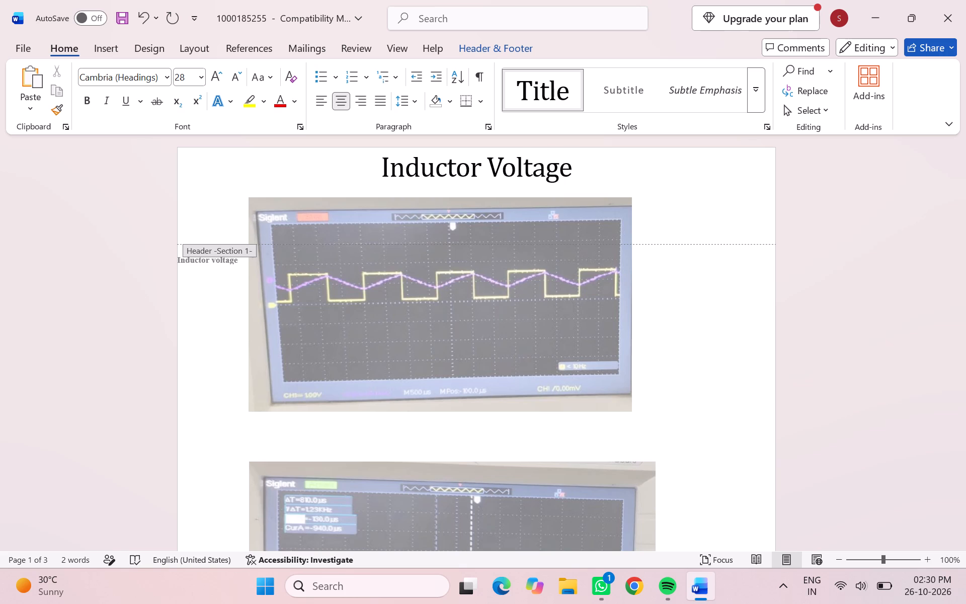
Set the font size of the "Inductor Voltage" header title to 24.
left_click(201, 83)
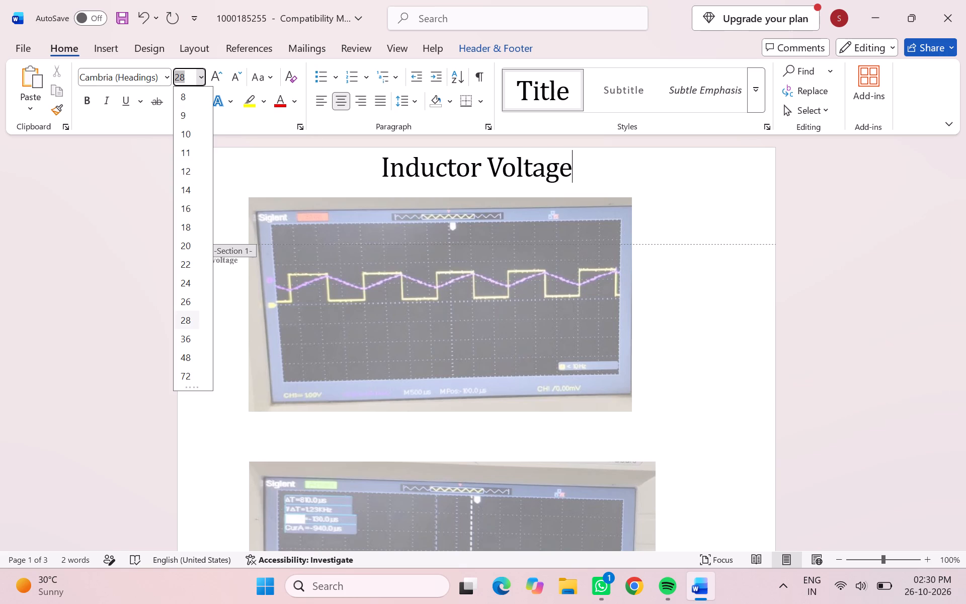
left_click(189, 284)
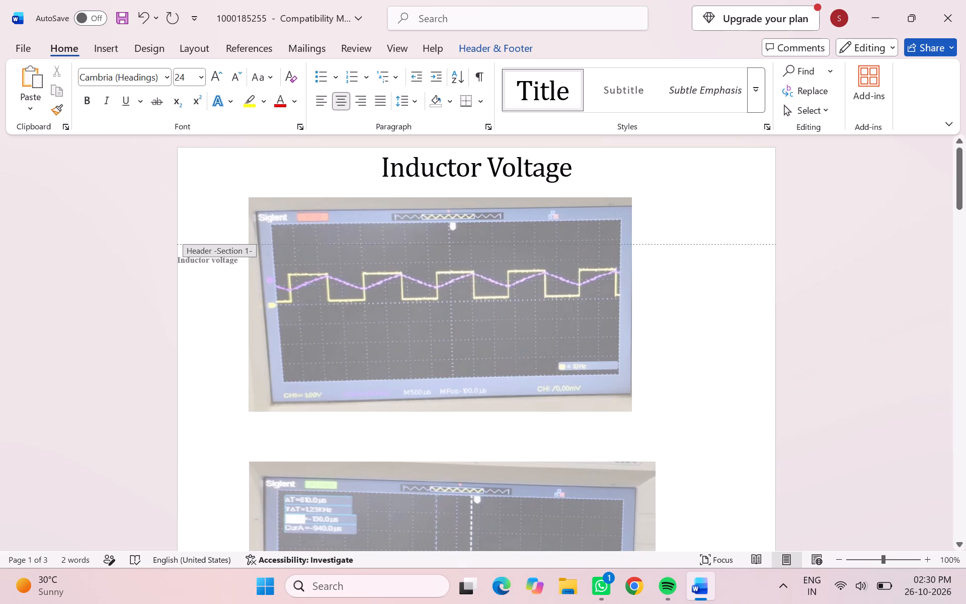
left_click_drag(580, 172, 414, 170)
left_click(377, 167)
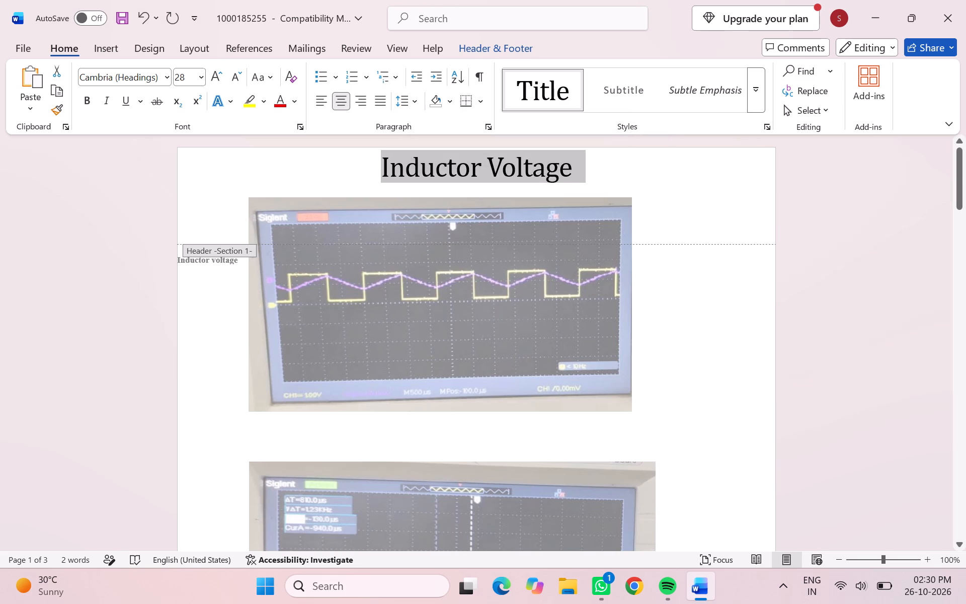
left_click_drag(377, 167, 555, 166)
left_click_drag(555, 166, 563, 170)
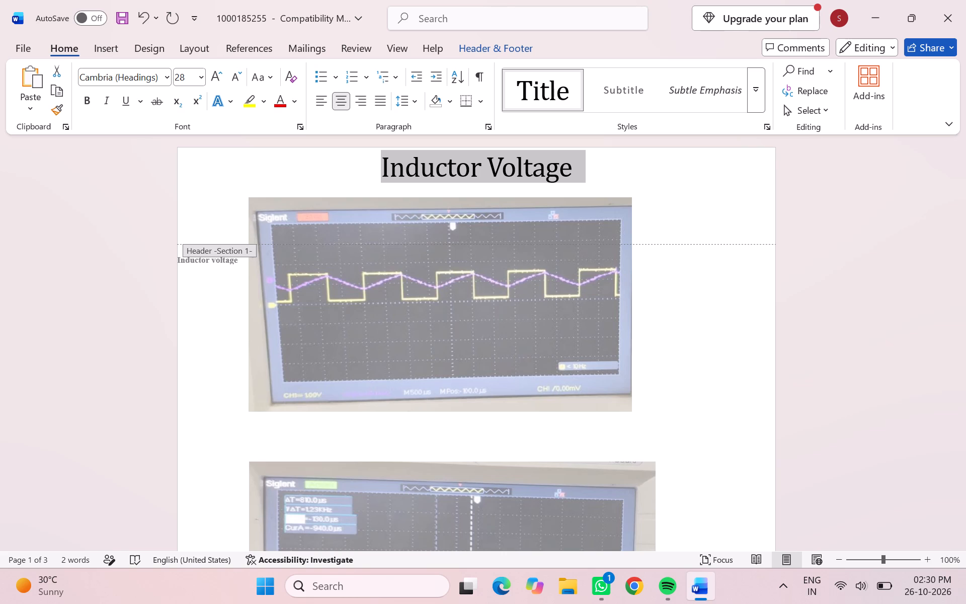
left_click(201, 81)
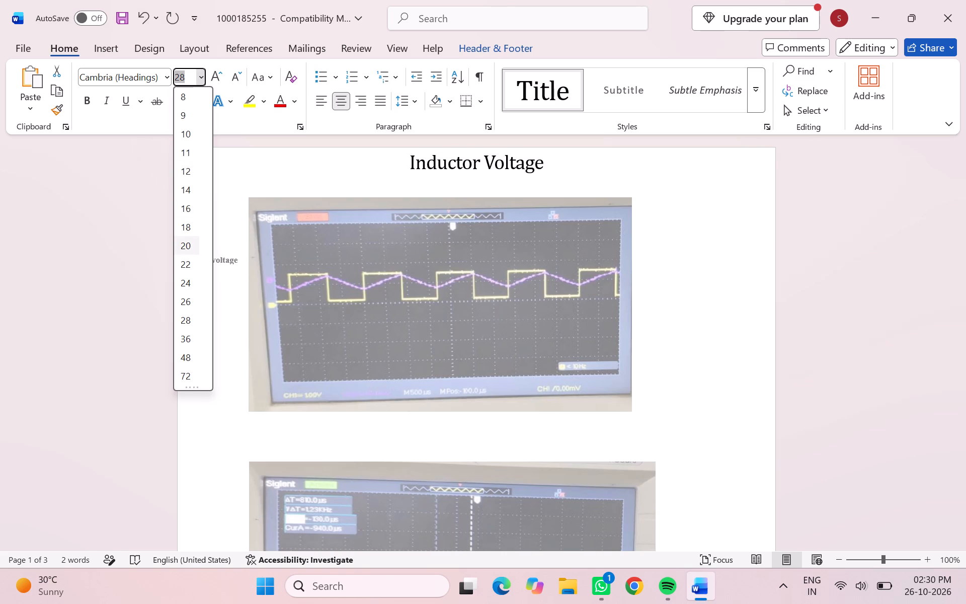
left_click(187, 279)
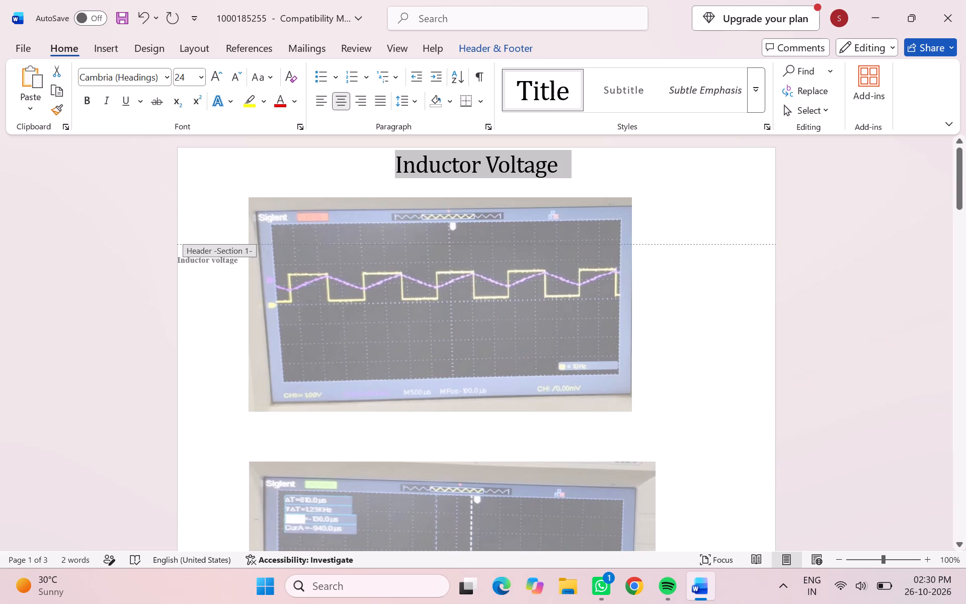
left_click(682, 269)
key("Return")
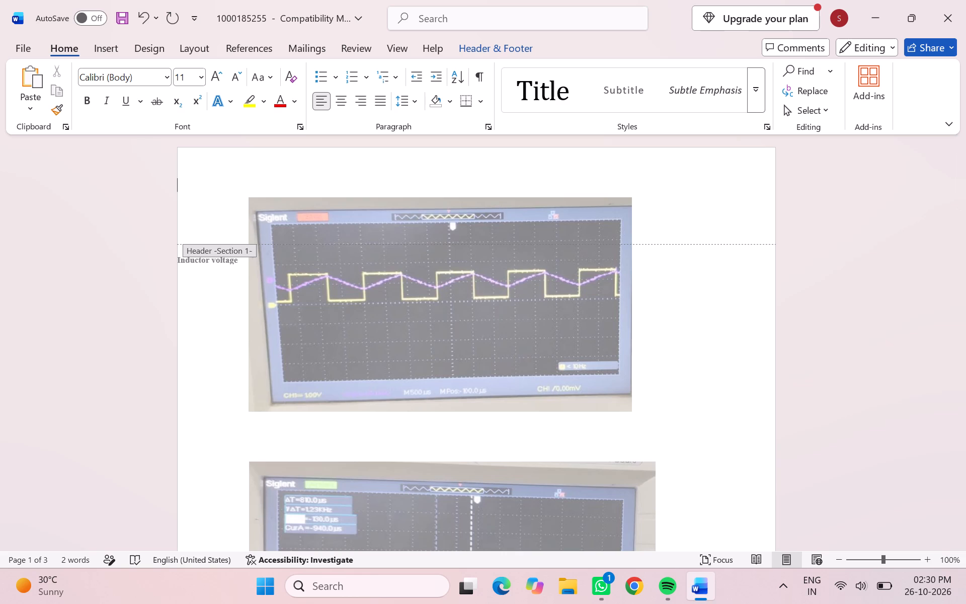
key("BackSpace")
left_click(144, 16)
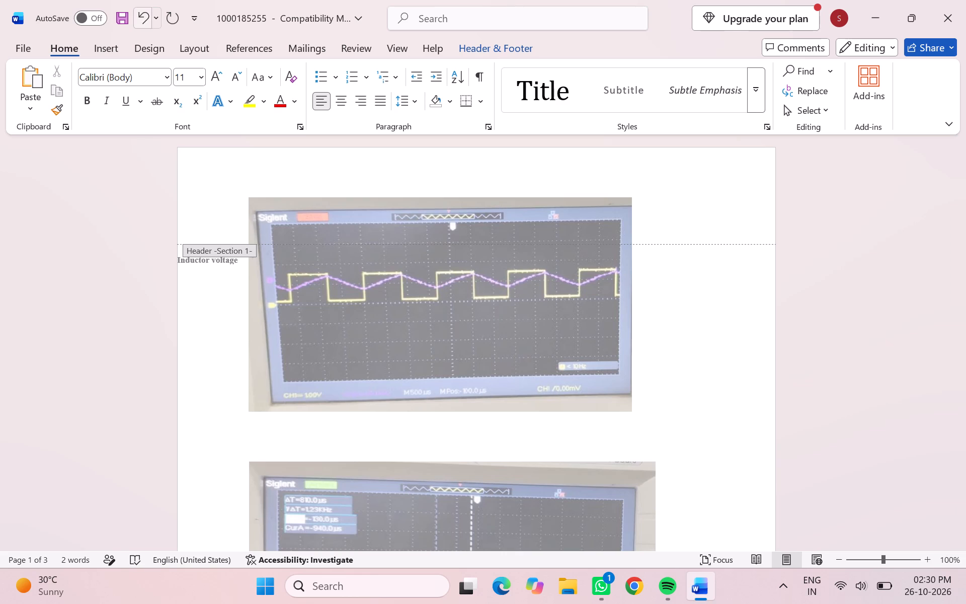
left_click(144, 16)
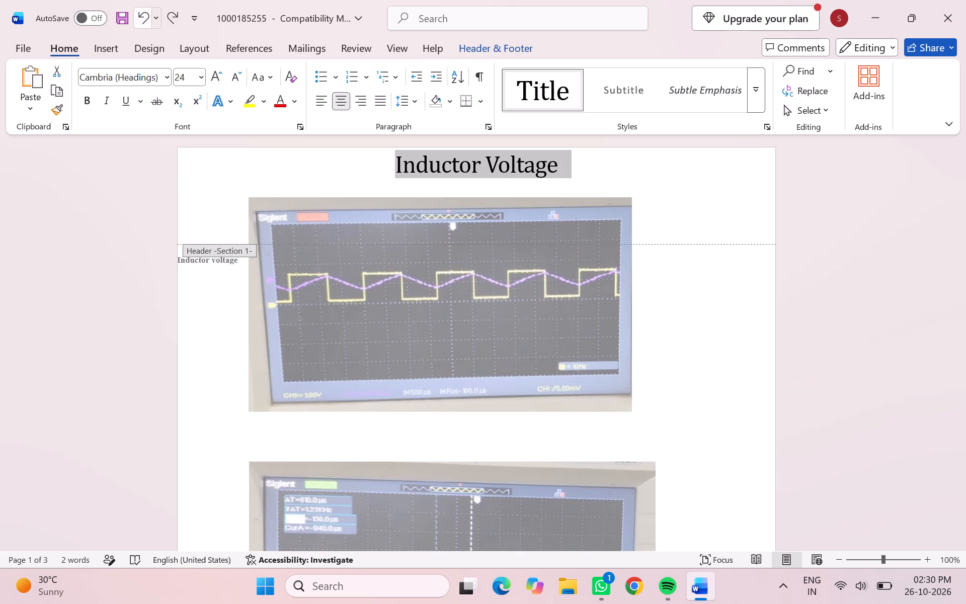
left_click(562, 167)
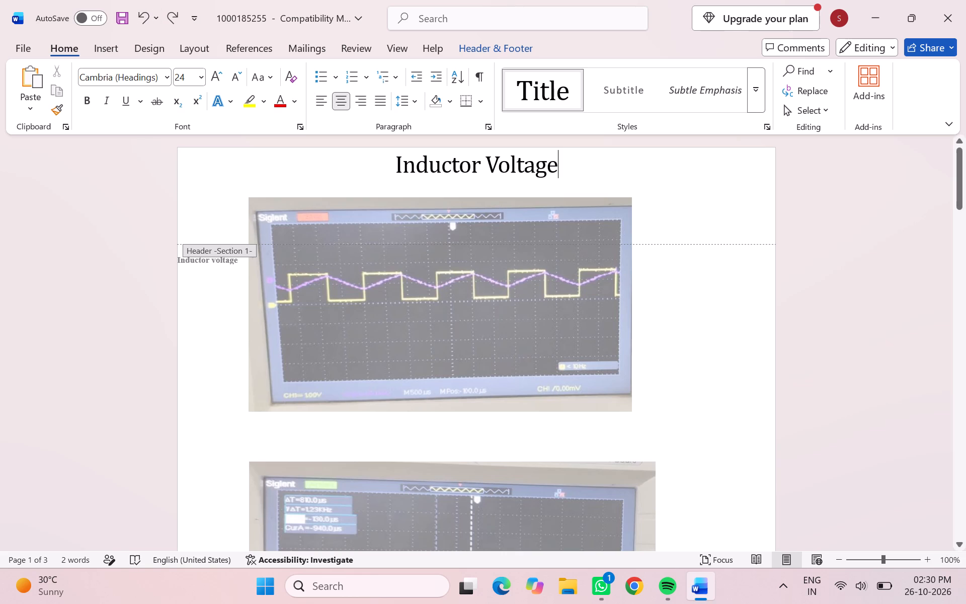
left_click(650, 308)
Leave the header and delete the small bold "Inductor voltage" body text beside the first photo.
left_click(98, 48)
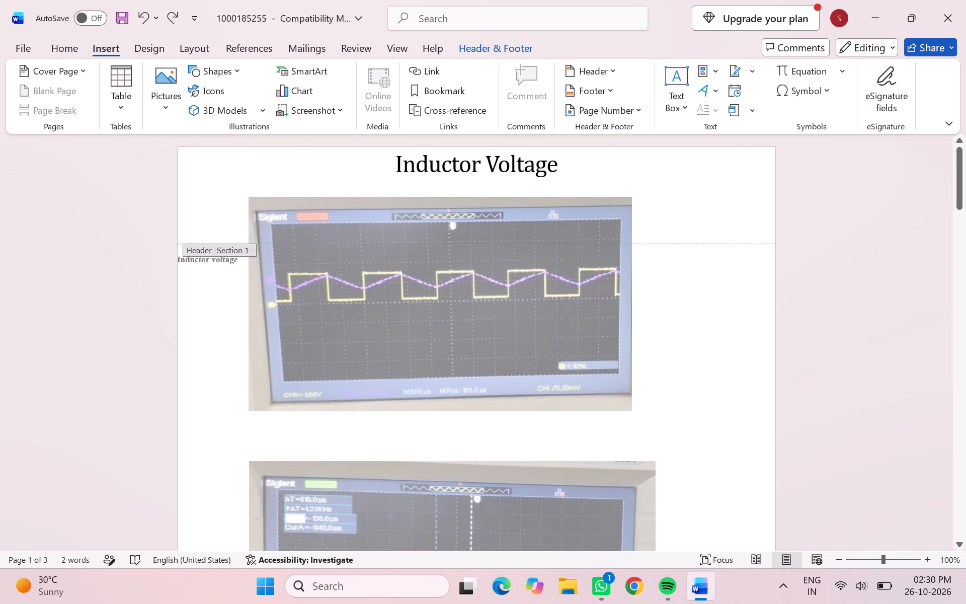
left_click(242, 273)
double_click(395, 320)
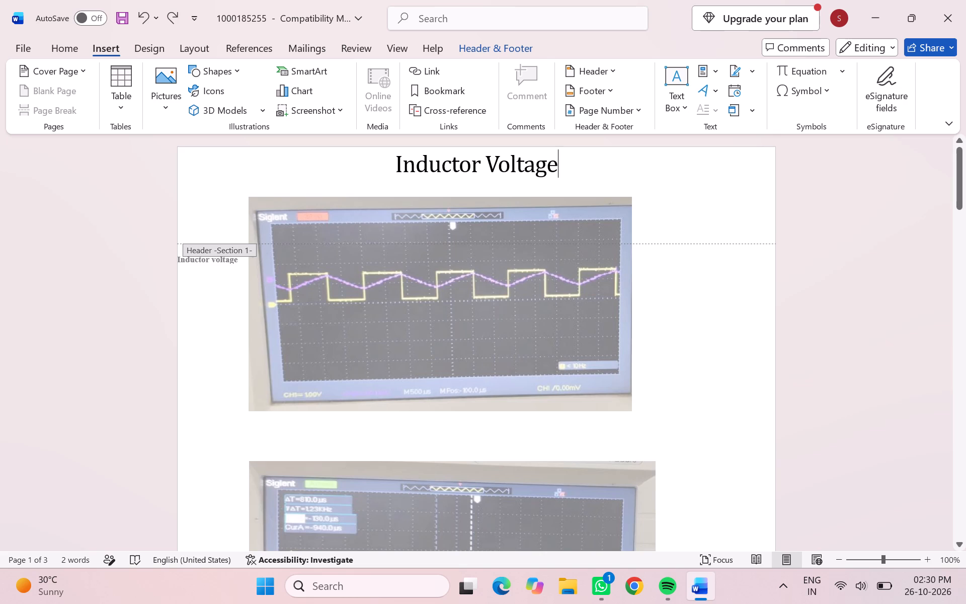
left_click(395, 320)
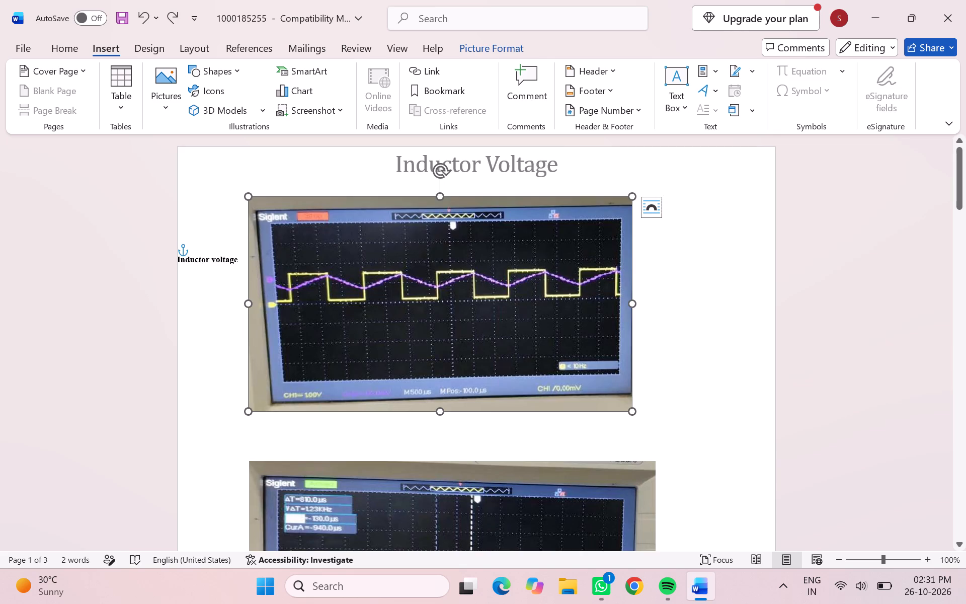
left_click_drag(235, 259, 157, 265)
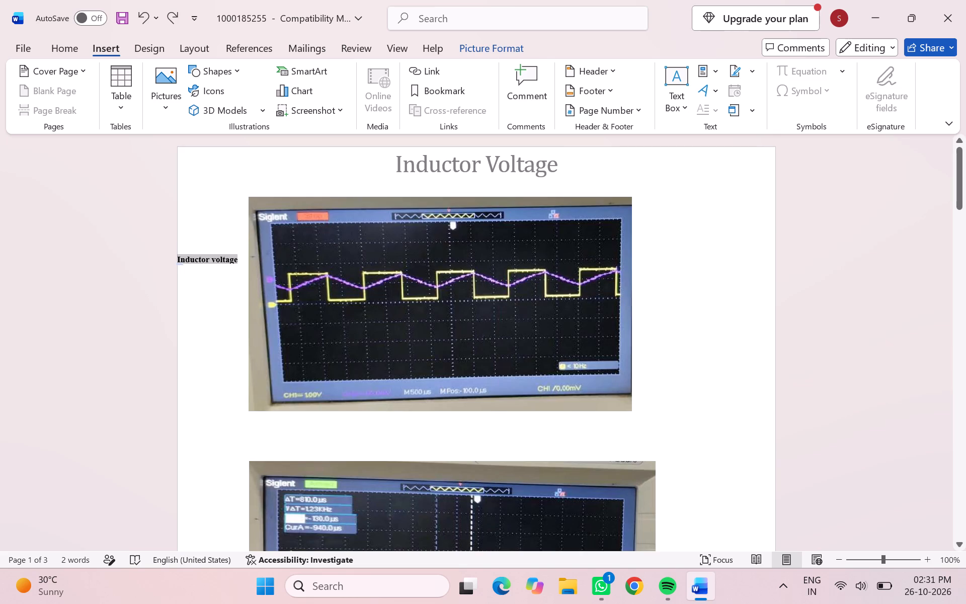
left_click_drag(157, 265, 150, 265)
key("Delete")
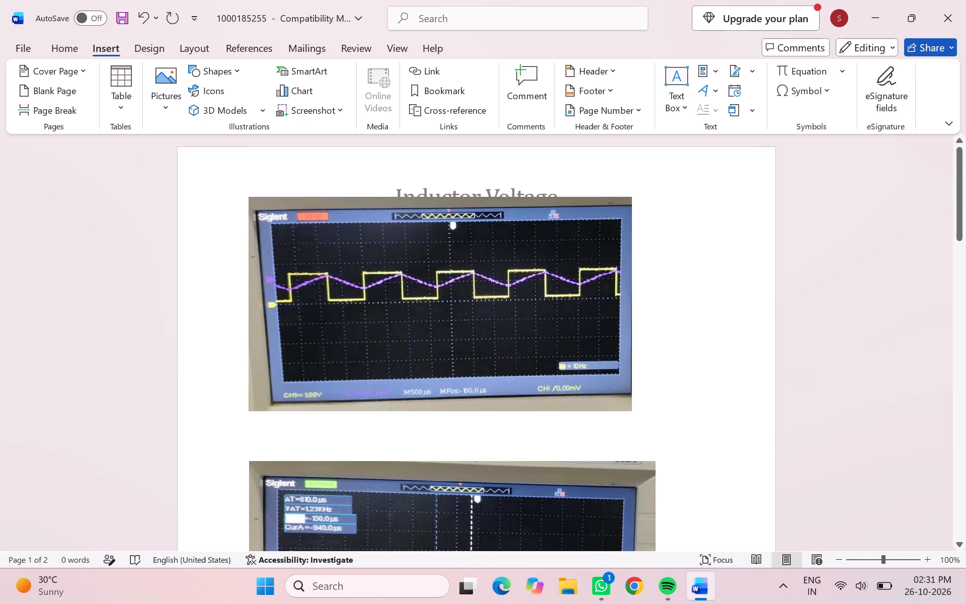
key("BackSpace")
Move the first oscilloscope photo down so it sits just below the "Inductor Voltage" header title.
left_click_drag(366, 329, 368, 355)
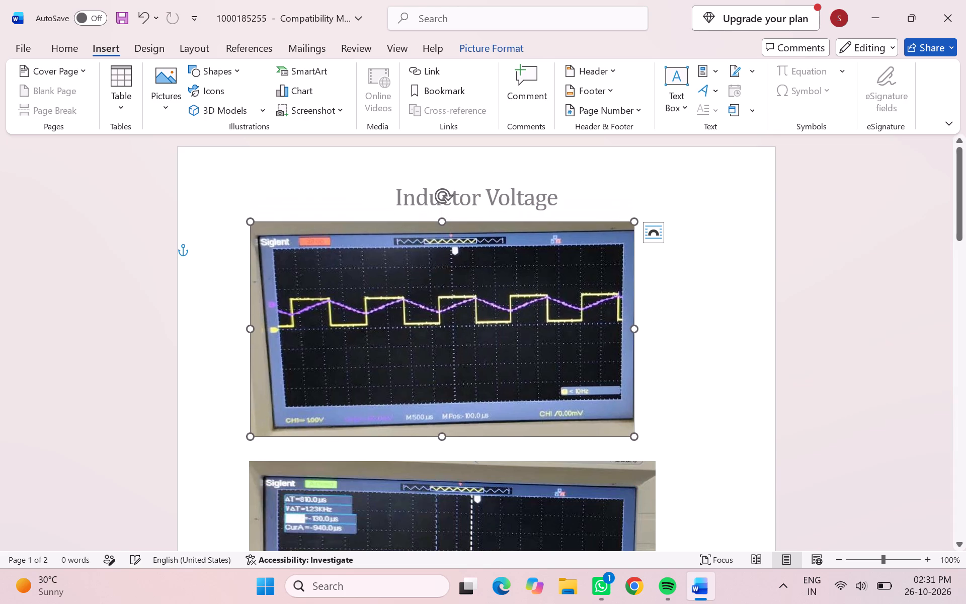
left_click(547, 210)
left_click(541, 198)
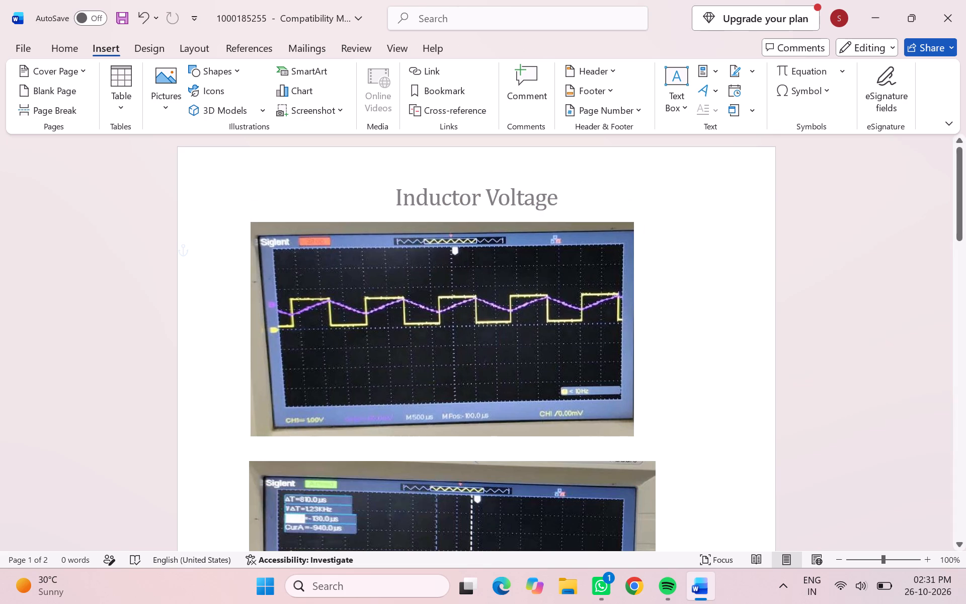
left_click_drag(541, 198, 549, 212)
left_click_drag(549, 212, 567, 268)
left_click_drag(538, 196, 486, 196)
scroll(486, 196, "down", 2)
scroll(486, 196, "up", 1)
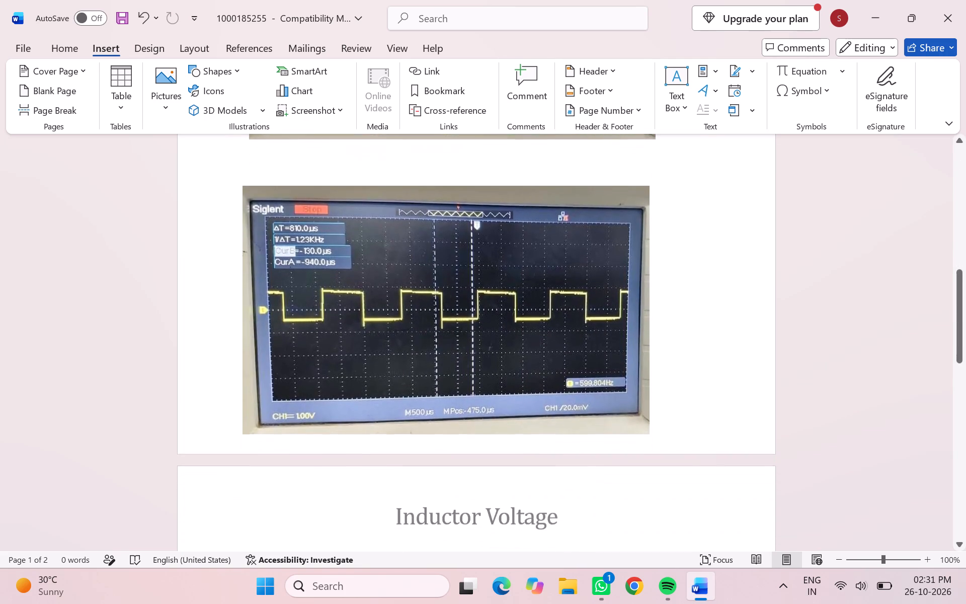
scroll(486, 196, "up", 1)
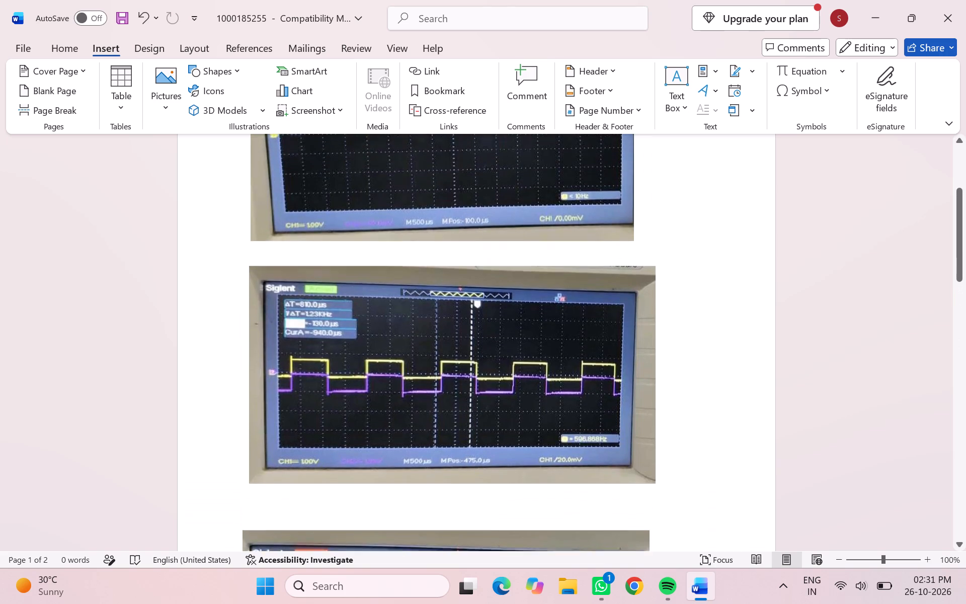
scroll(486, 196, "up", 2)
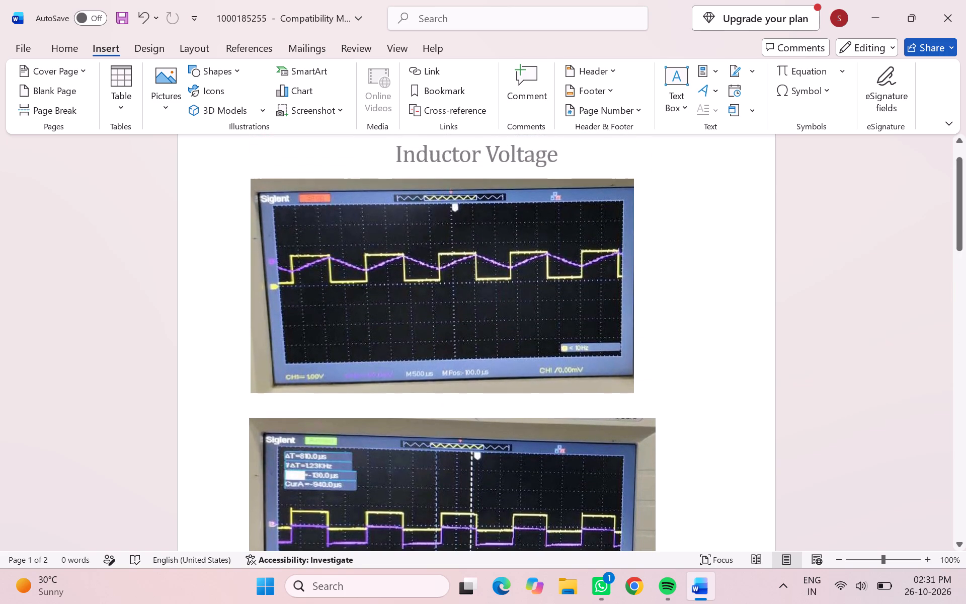
Check the text wrapping and position settings of the first oscilloscope photo.
left_click(473, 254)
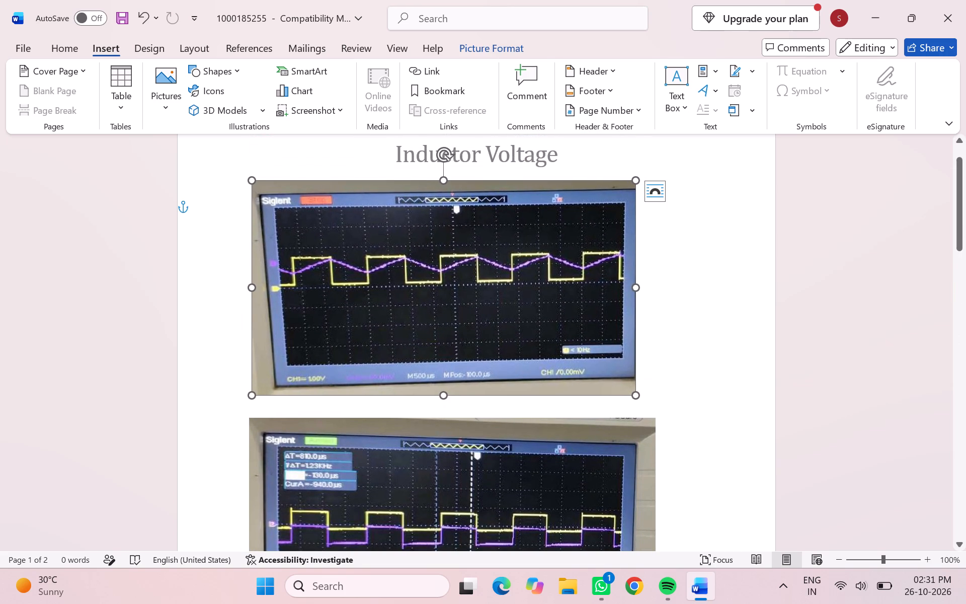
left_click(661, 195)
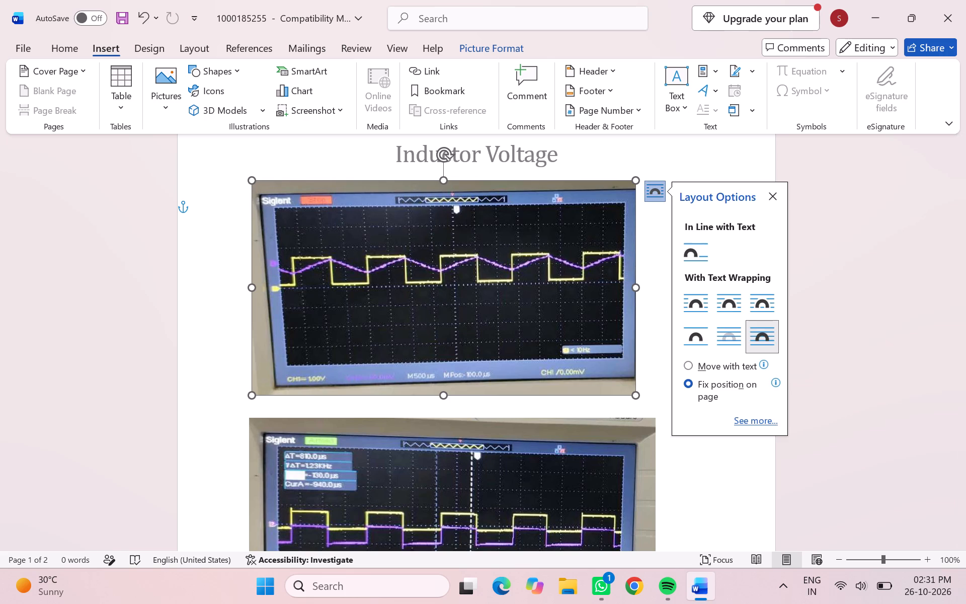
scroll(714, 297, "down", 2)
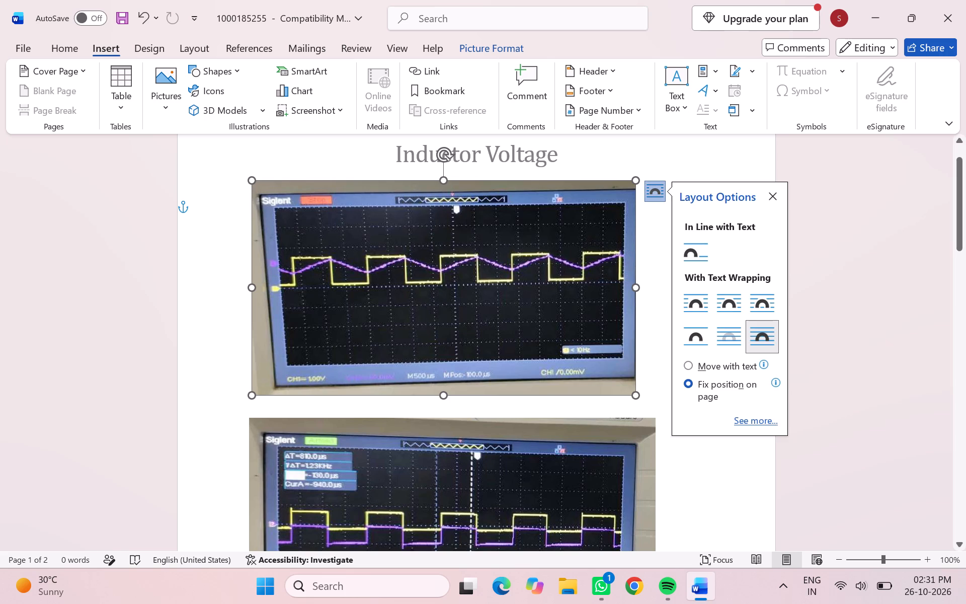
left_click(651, 206)
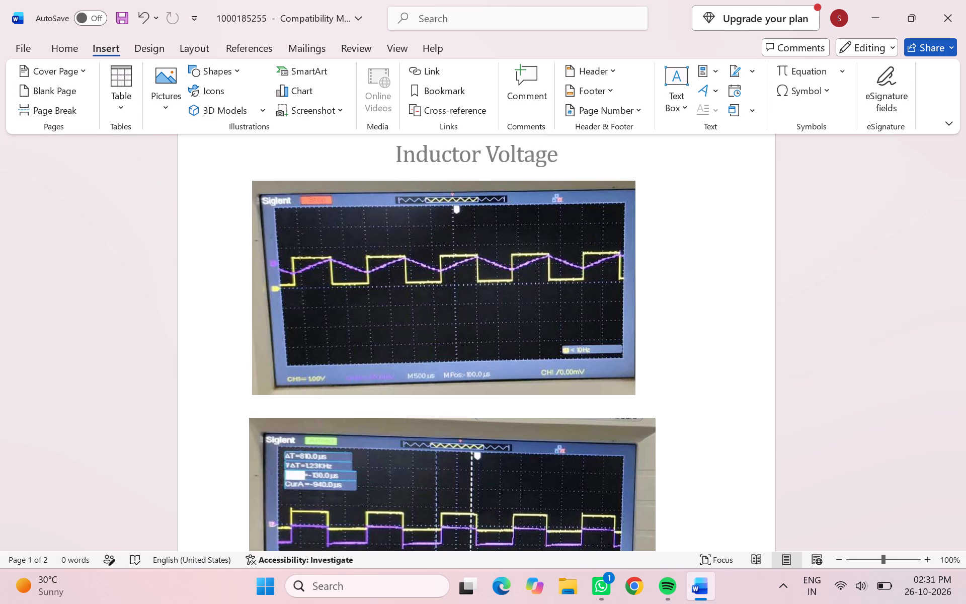
Browse the available cover page designs for the document without inserting one.
scroll(224, 264, "down", 4)
left_click(342, 475)
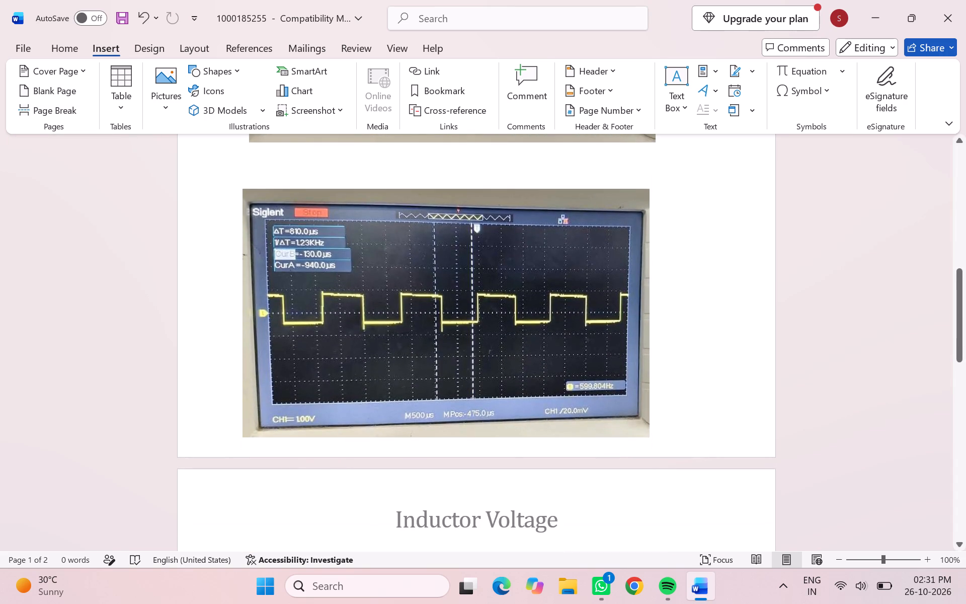
left_click(342, 475)
scroll(342, 475, "up", 5)
left_click(75, 67)
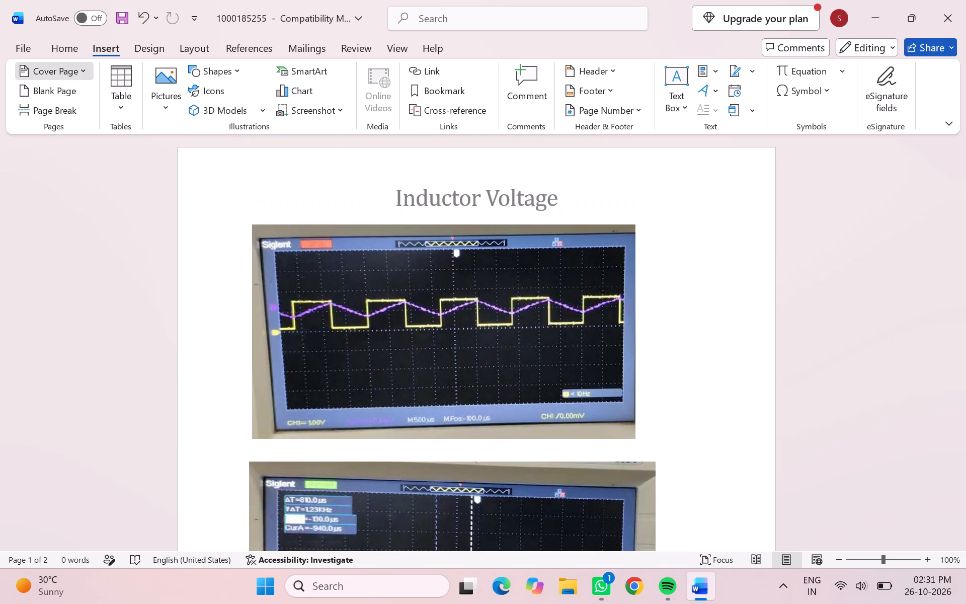
scroll(105, 244, "down", 3)
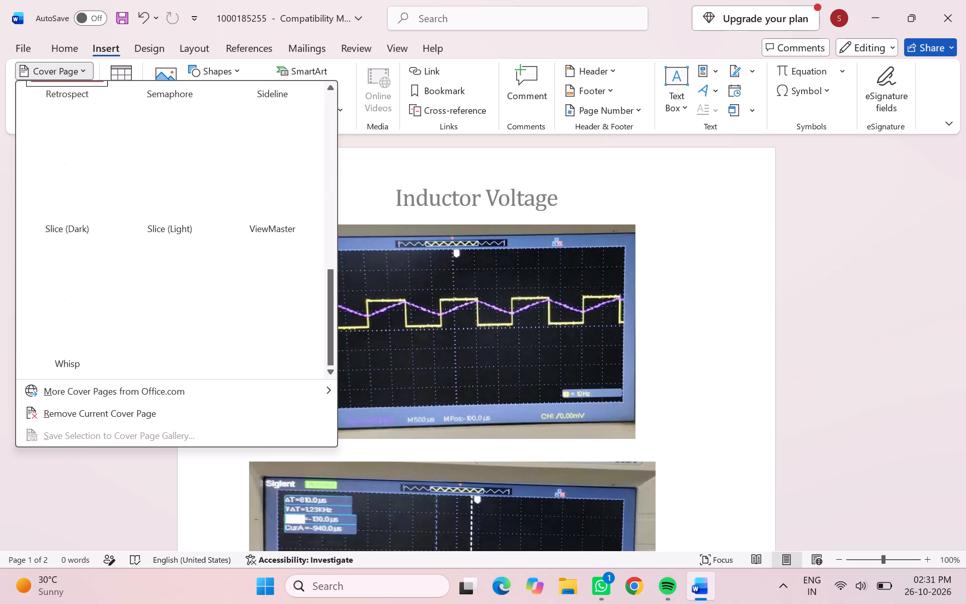
scroll(105, 244, "down", 5)
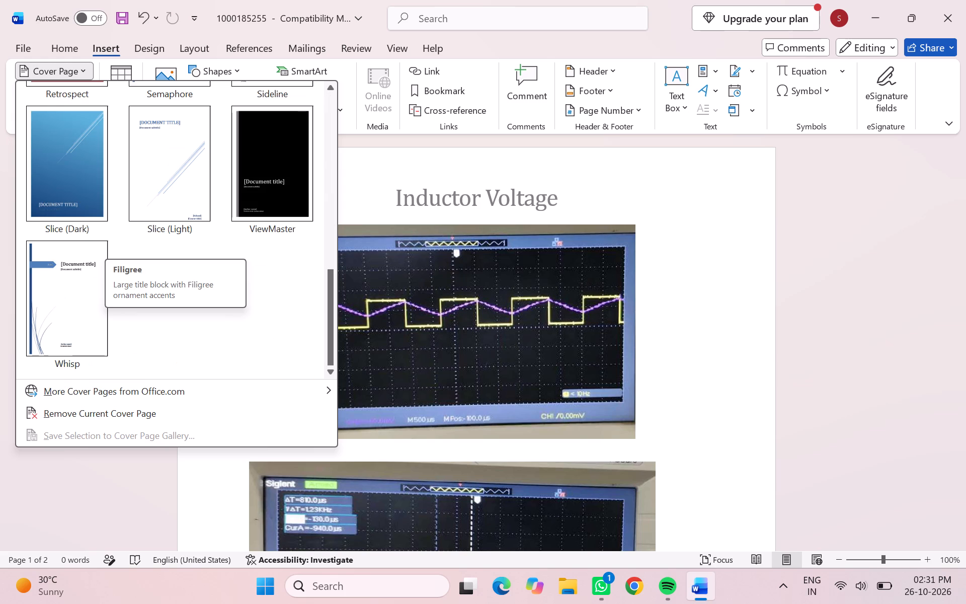
left_click(125, 480)
scroll(428, 353, "down", 4)
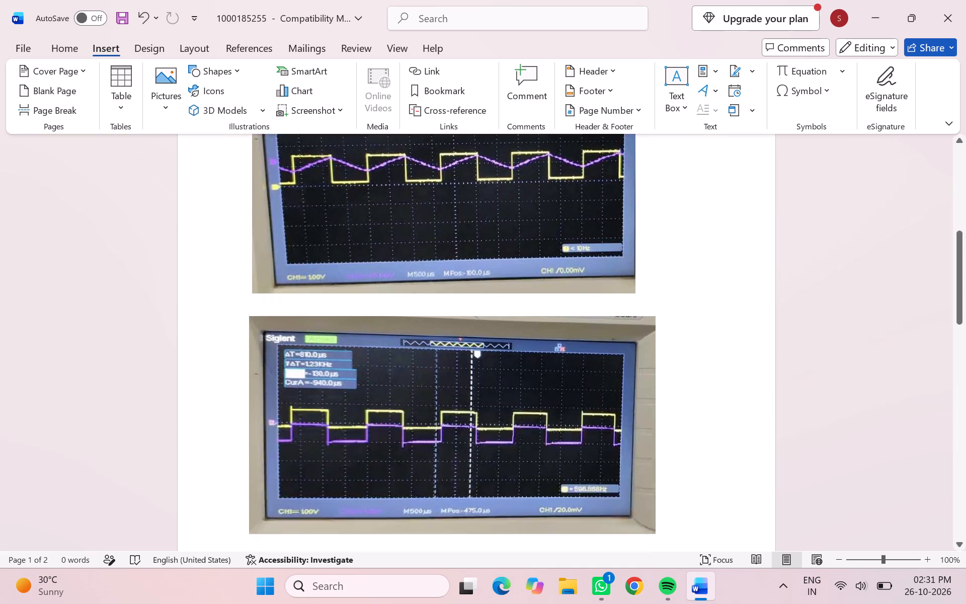
scroll(428, 353, "down", 1)
left_click(413, 365)
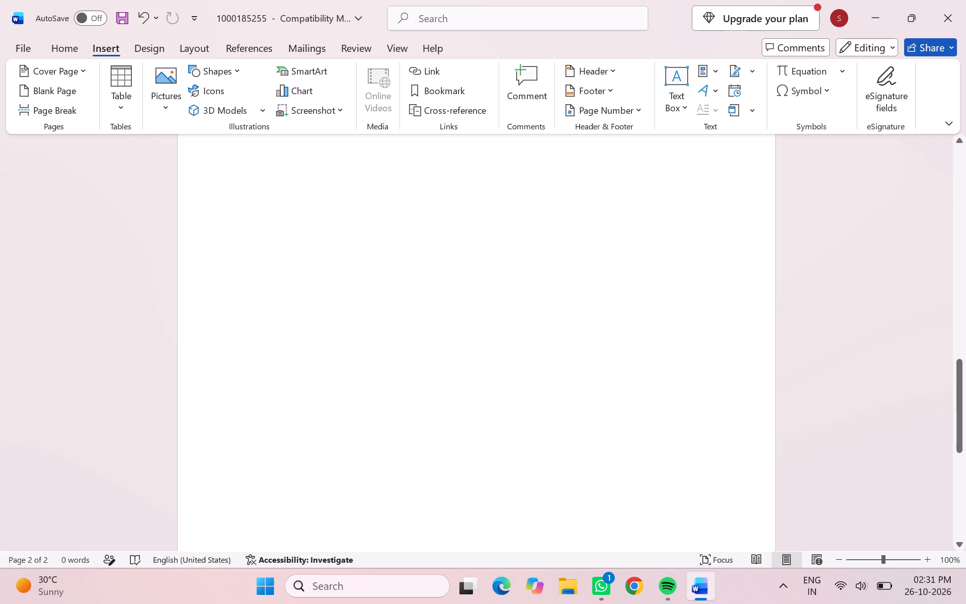
left_click(82, 74)
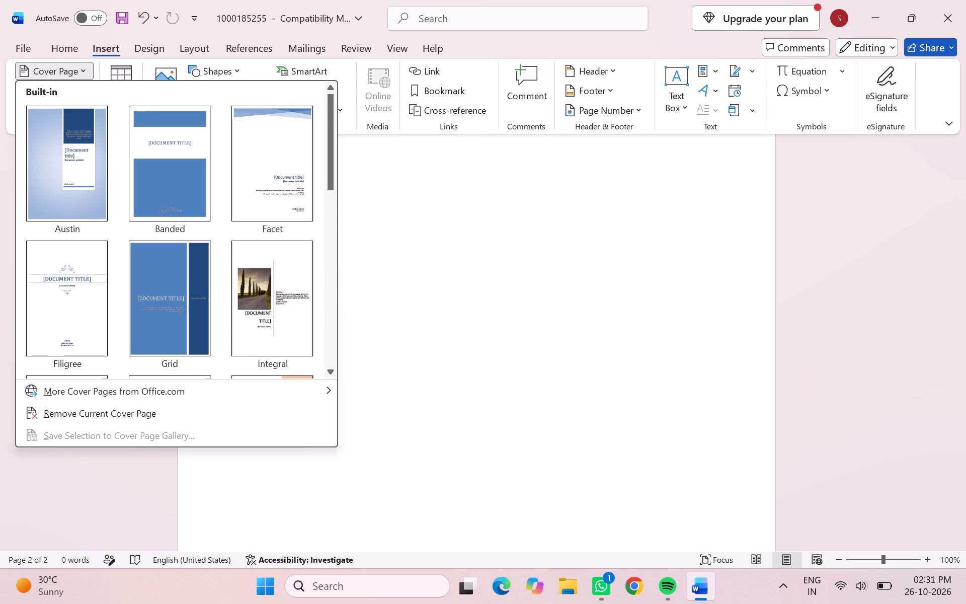
scroll(162, 397, "down", 1)
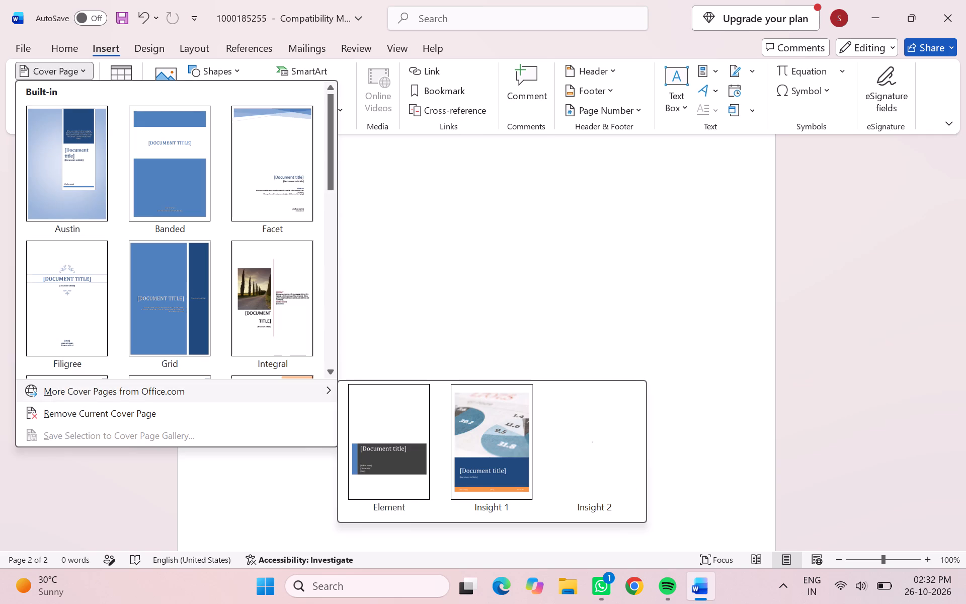
scroll(162, 397, "down", 1)
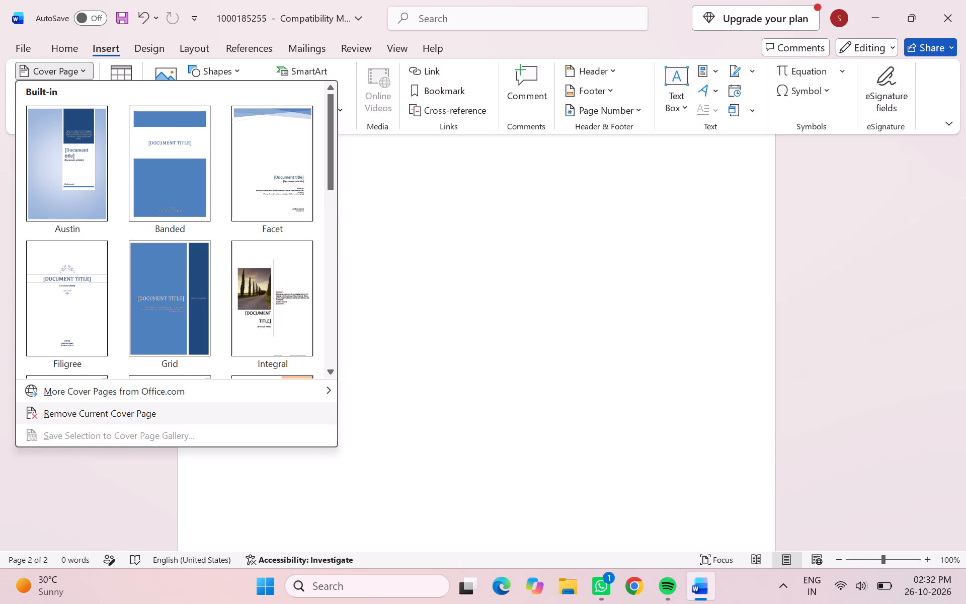
left_click(94, 503)
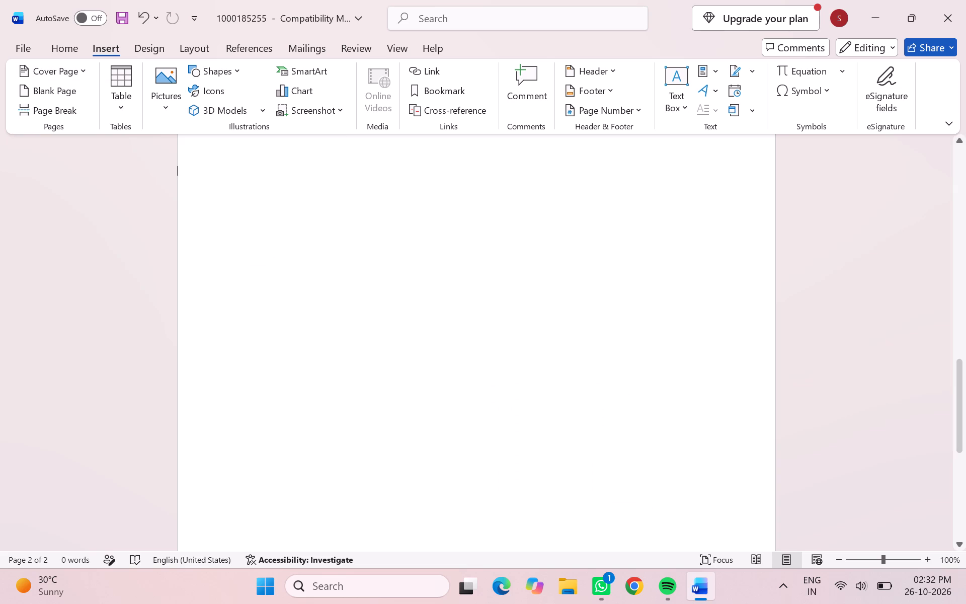
scroll(481, 403, "up", 8)
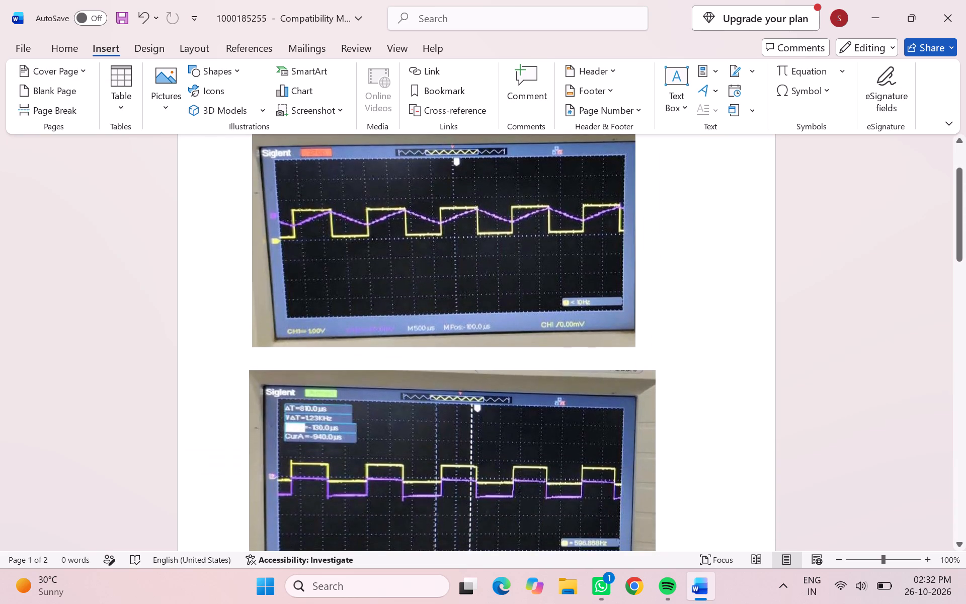
Place the text cursor in the blank area beside the first oscilloscope photo and apply the Strong style.
left_click(669, 214)
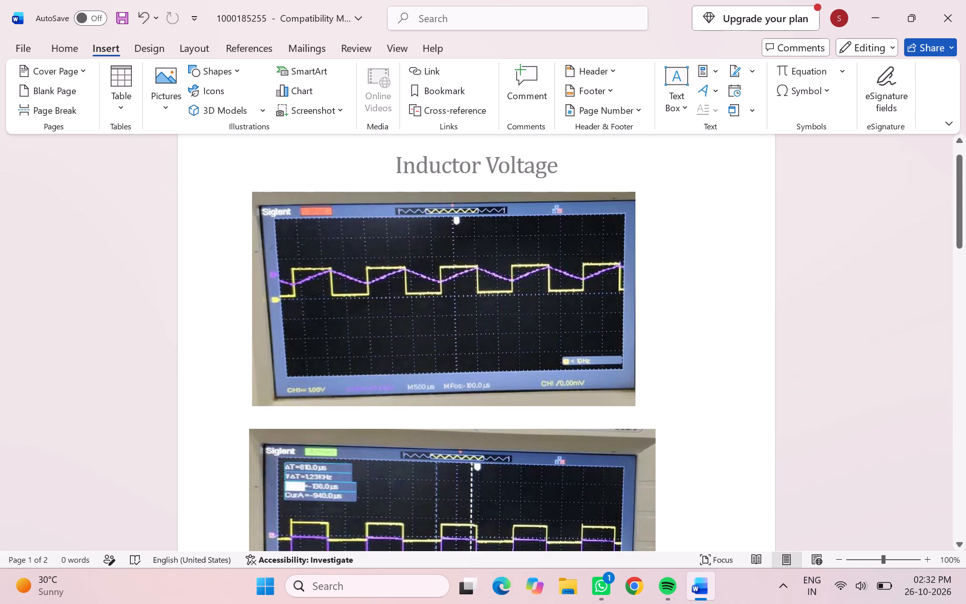
left_click(669, 213)
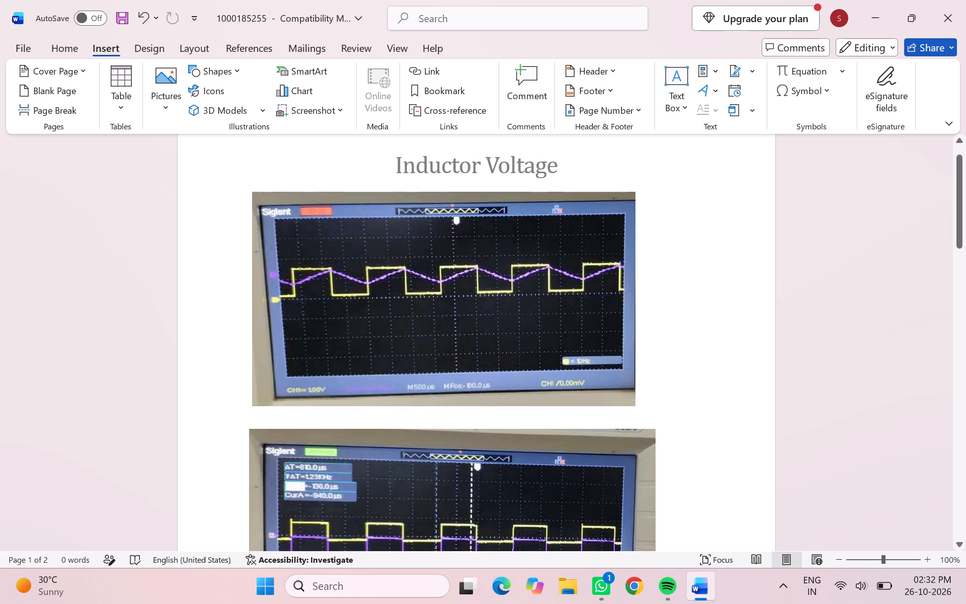
left_click(668, 208)
left_click(669, 229)
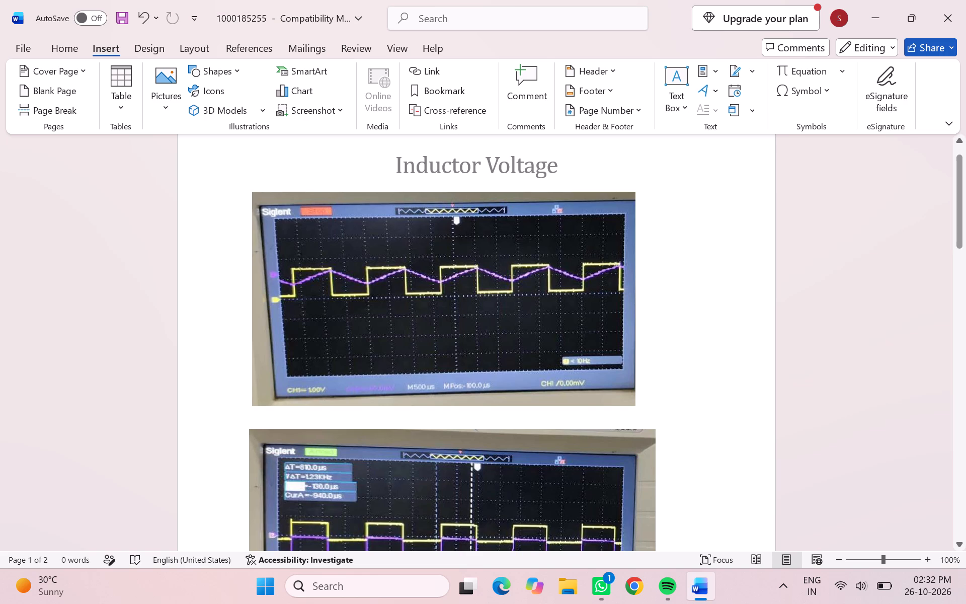
double_click(669, 229)
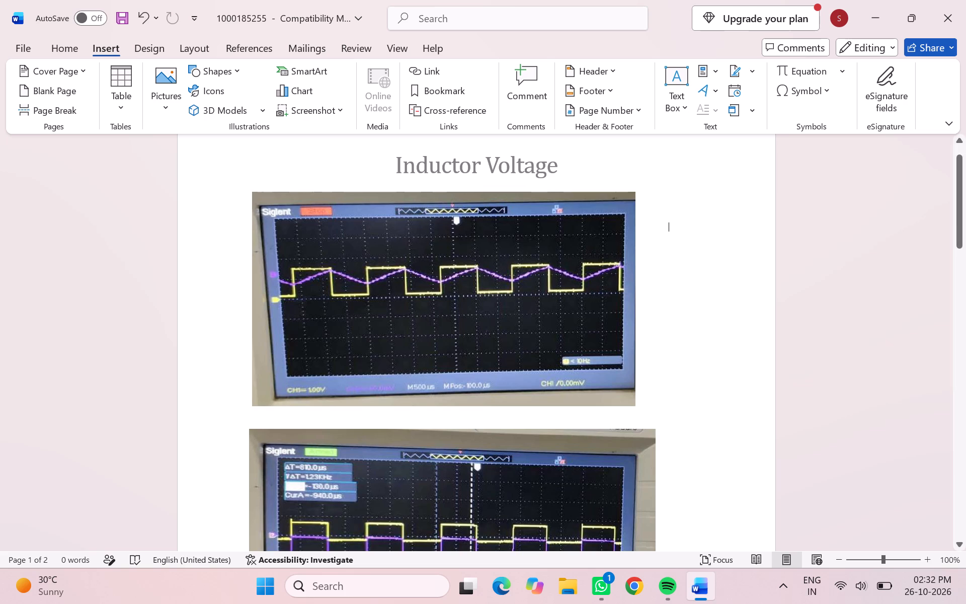
key("p")
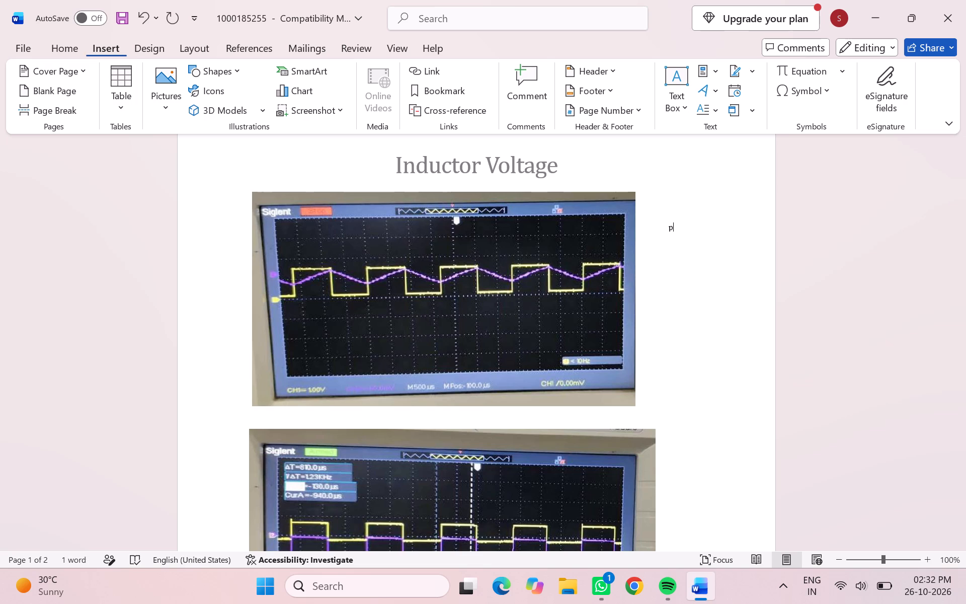
left_click(71, 50)
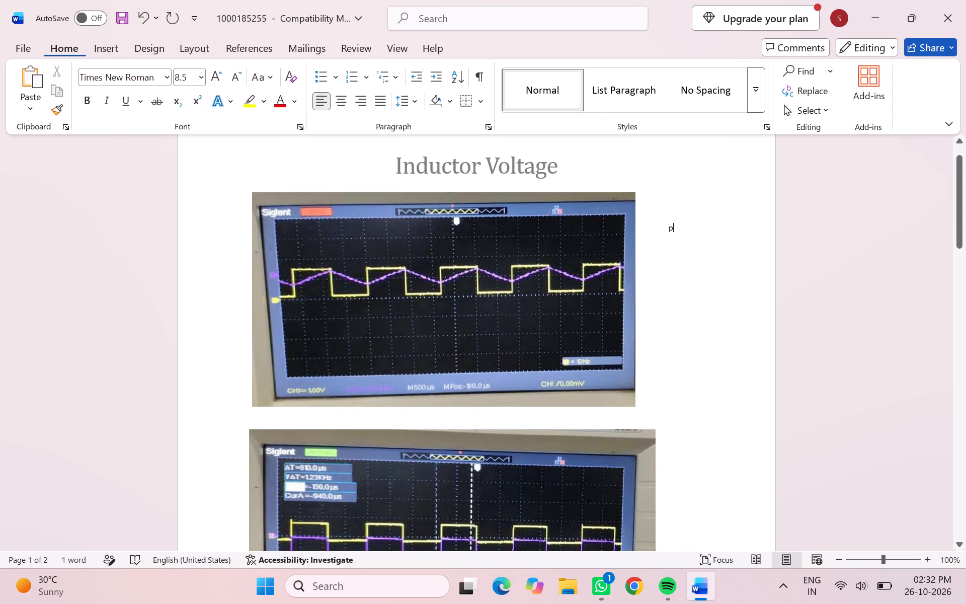
key("BackSpace")
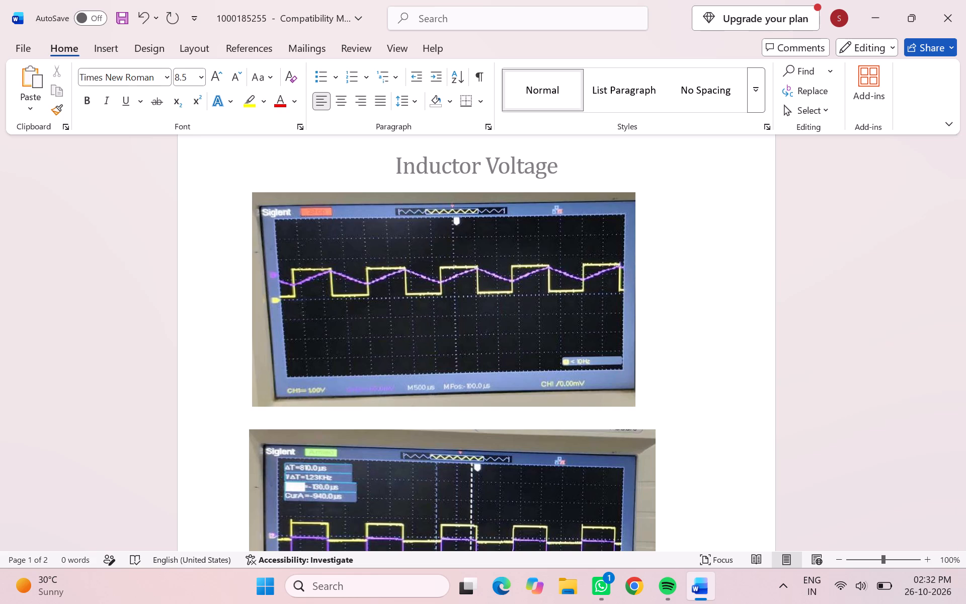
left_click(754, 98)
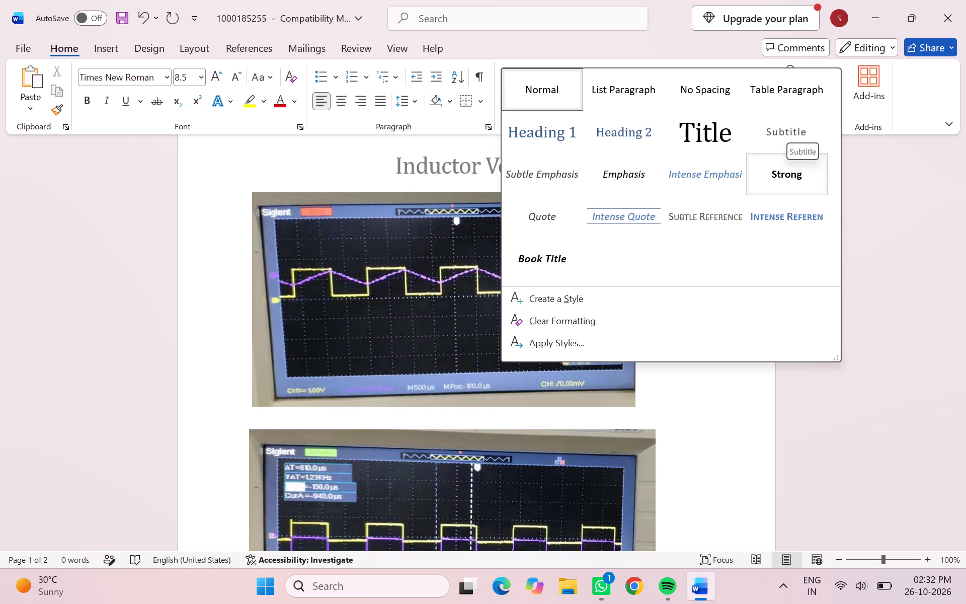
left_click(789, 181)
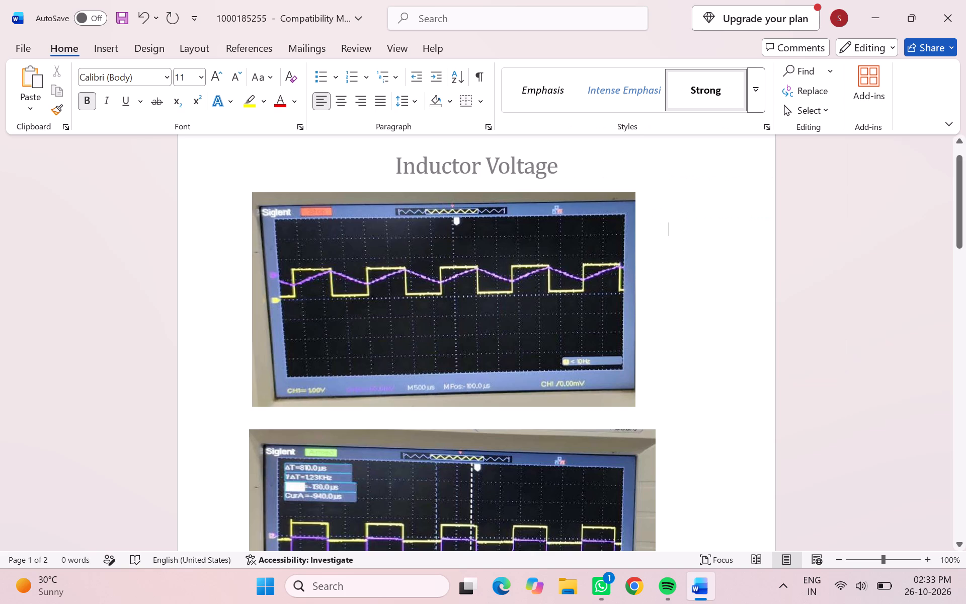
Write the bold label "Purple is Diode Voltage" beside the first oscilloscope photo.
key("p")
key("BackSpace")
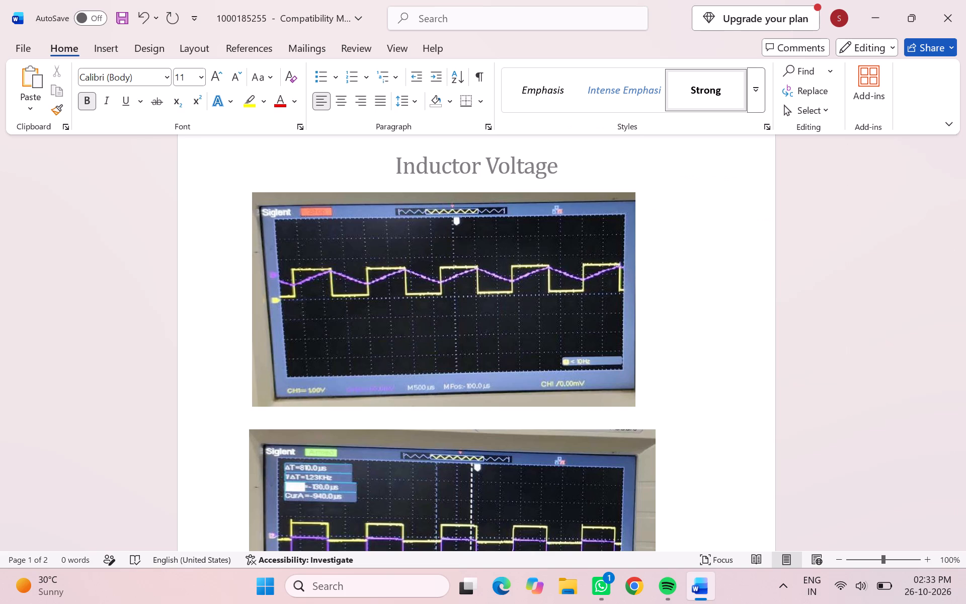
key("shift+p")
type("urpl")
key("e")
key("space")
type("is")
key("space")
type("Di")
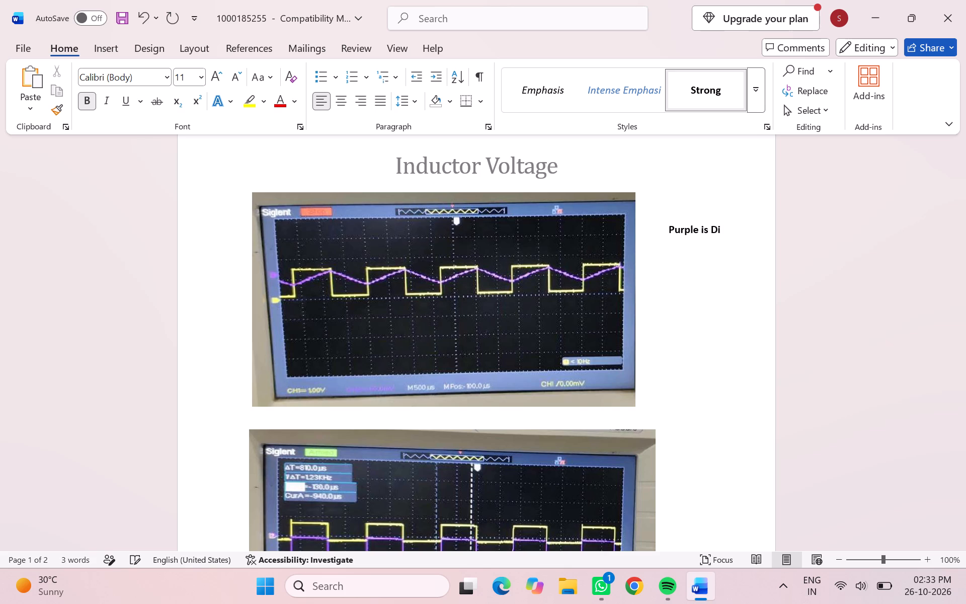
type("ode")
key("space")
type("Vo")
type("ltage")
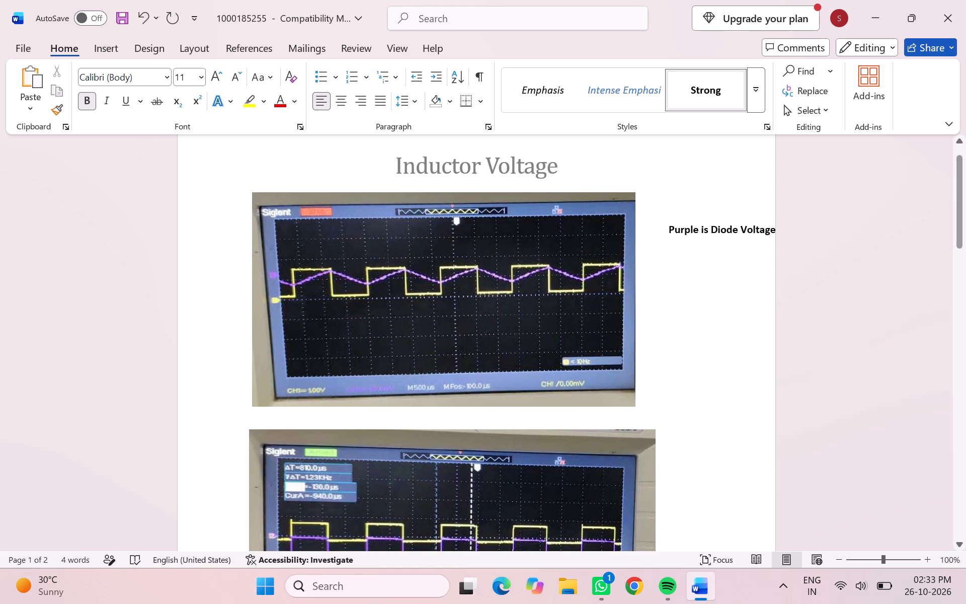
key("space")
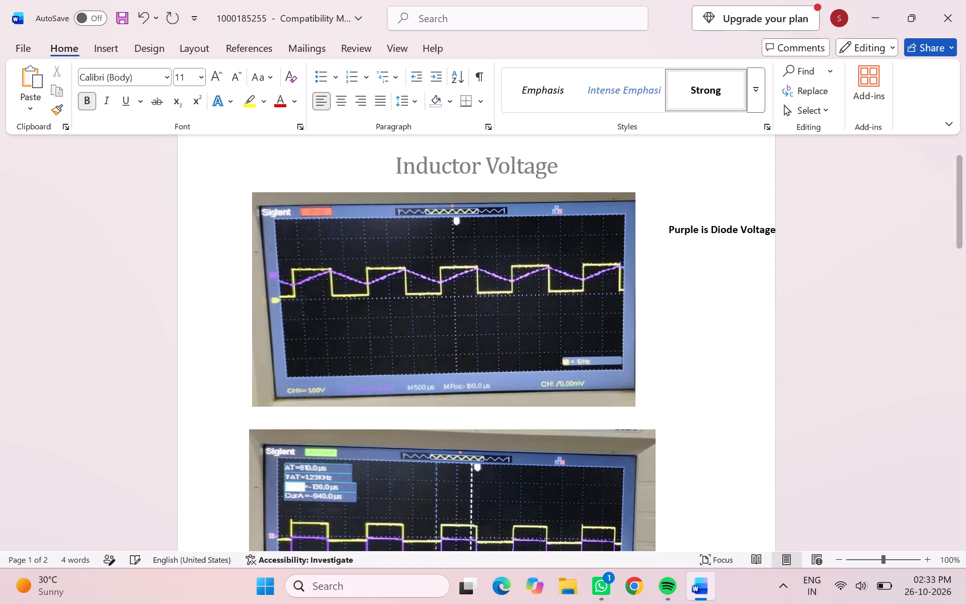
type("d")
key("BackSpace")
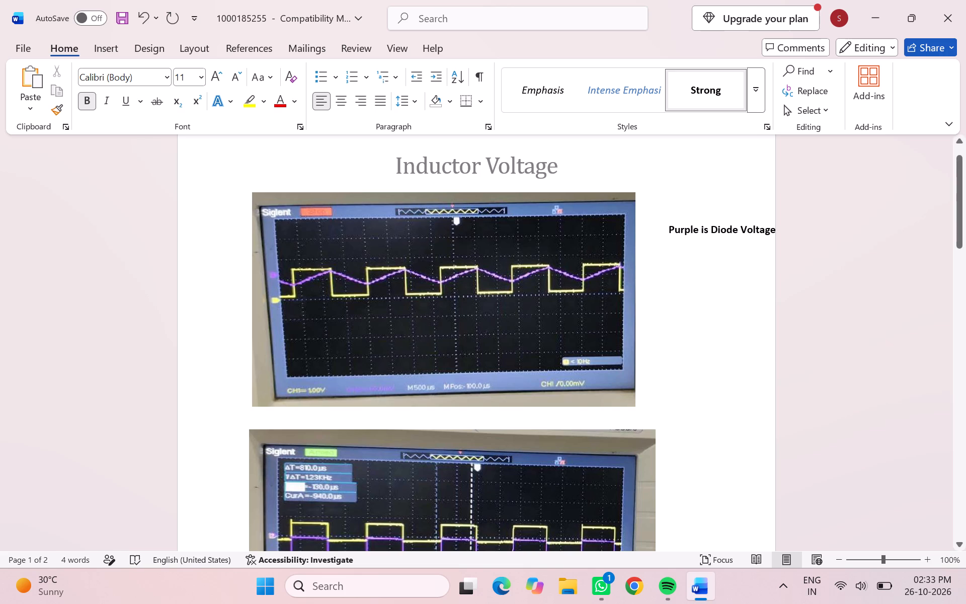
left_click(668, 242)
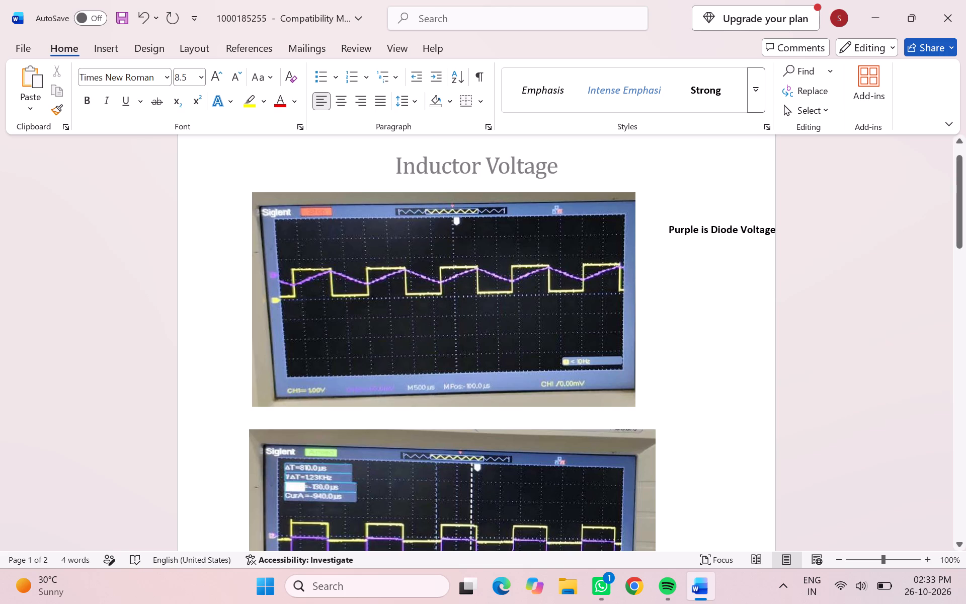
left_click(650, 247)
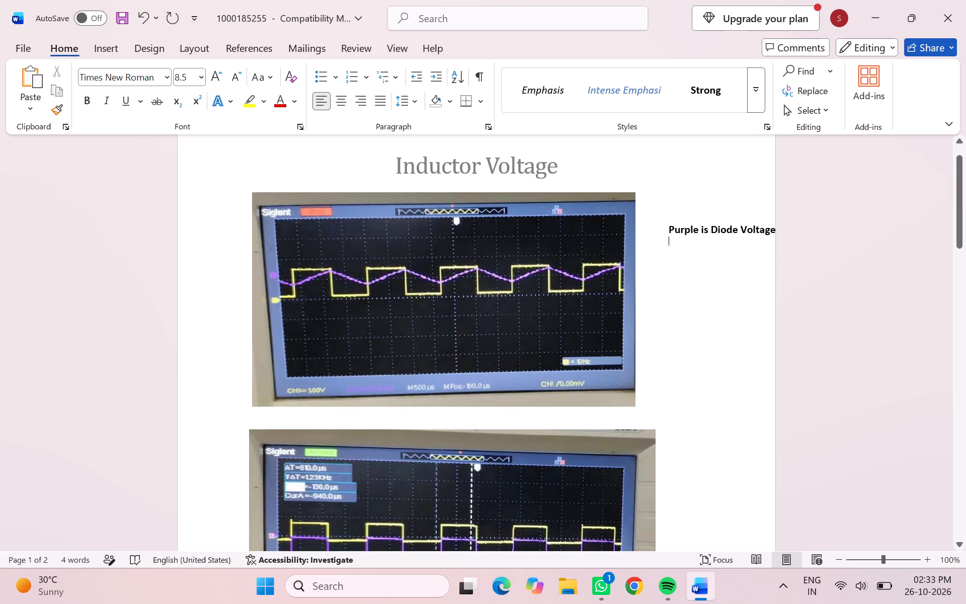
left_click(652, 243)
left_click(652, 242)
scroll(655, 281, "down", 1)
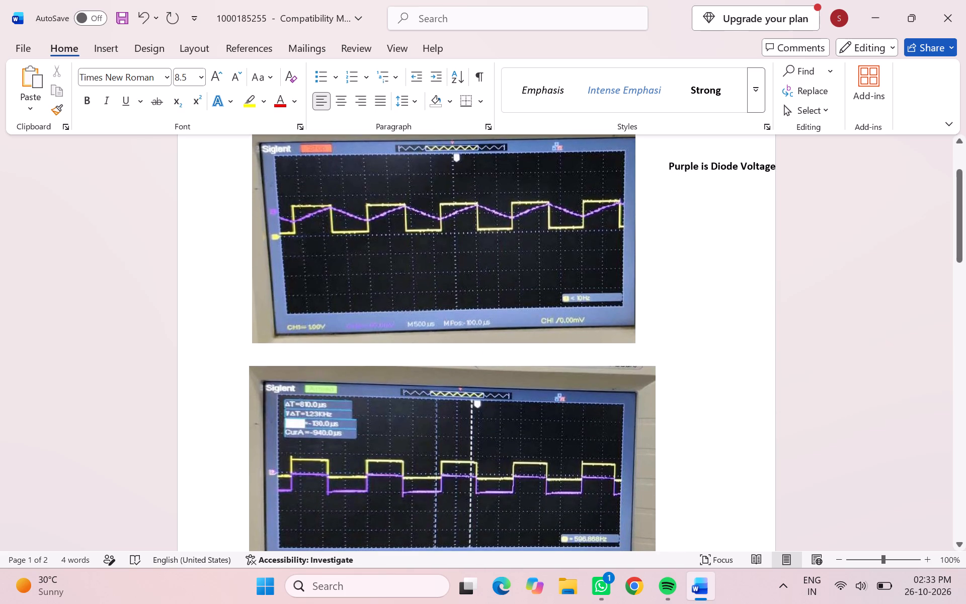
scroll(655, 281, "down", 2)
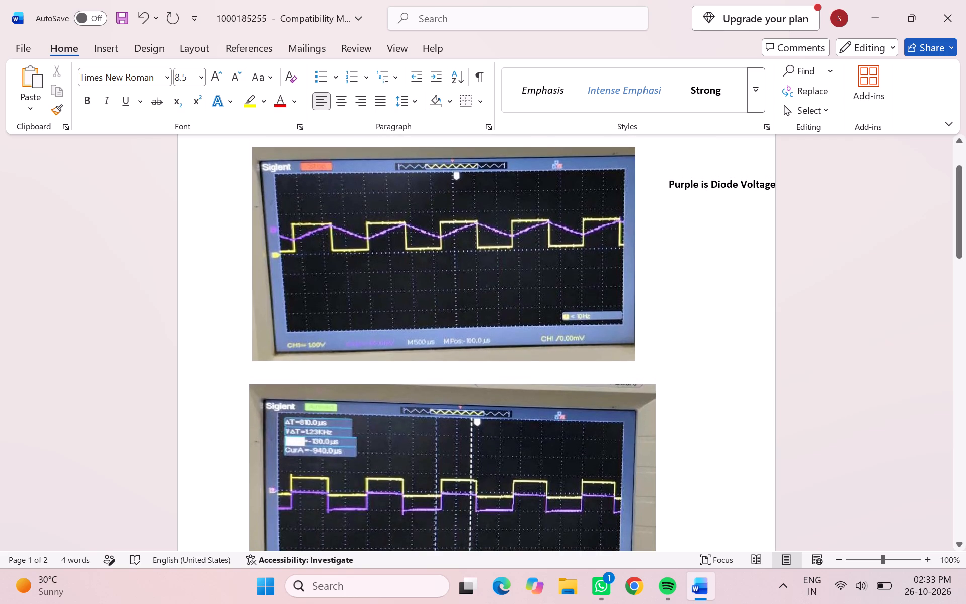
Replace "Diode Voltage" with "Inductor" in the label beside the first oscilloscope photo.
left_click(775, 184)
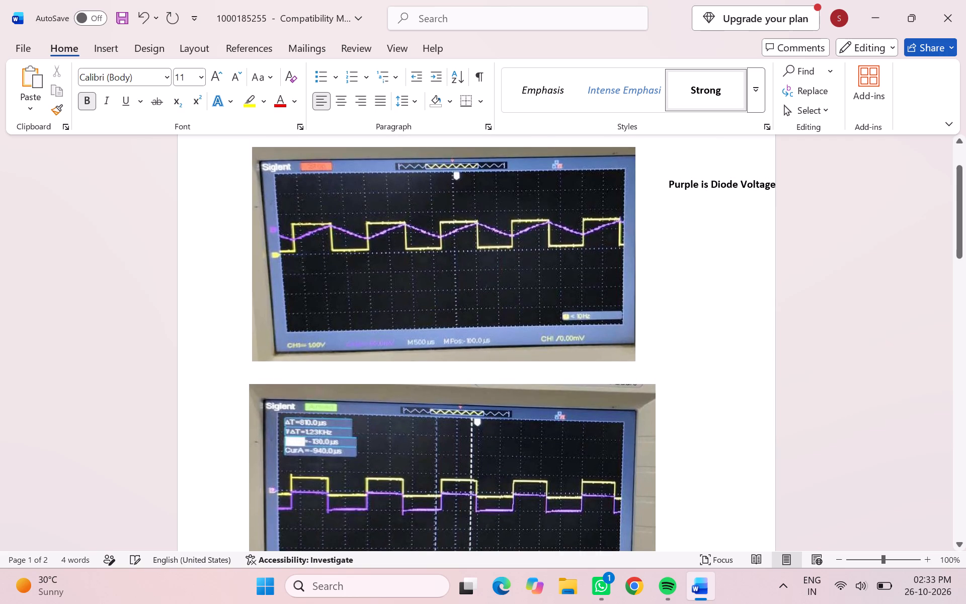
left_click(773, 182)
key("BackSpace")
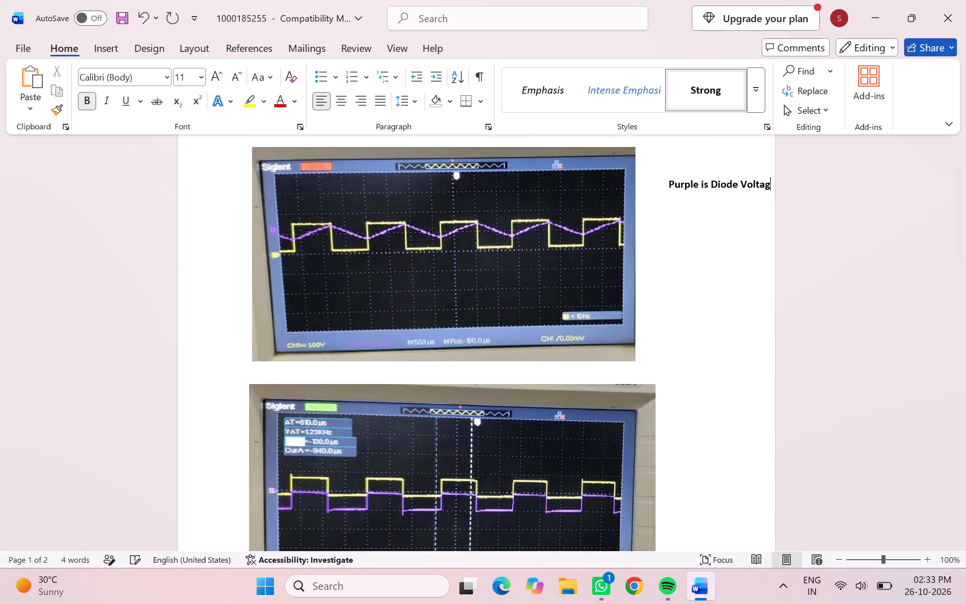
key("BackSpace")
key("BackSpace")
key("BackSpace")
key("BackSpace")
key("BackSpace")
key("BackSpace")
key("BackSpace")
key("BackSpace")
key("BackSpace")
key("BackSpace")
key("BackSpace")
key("BackSpace")
type("Inductor")
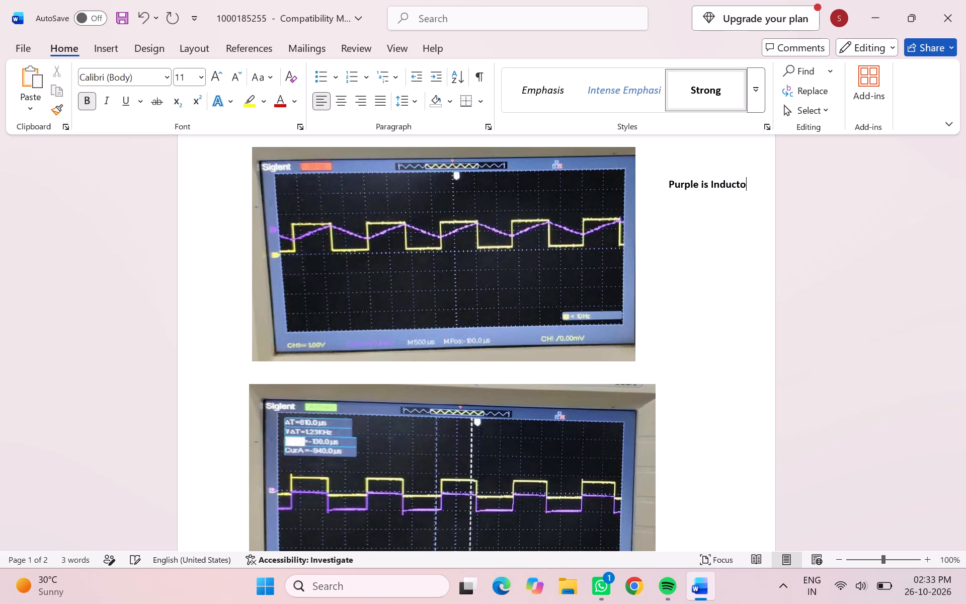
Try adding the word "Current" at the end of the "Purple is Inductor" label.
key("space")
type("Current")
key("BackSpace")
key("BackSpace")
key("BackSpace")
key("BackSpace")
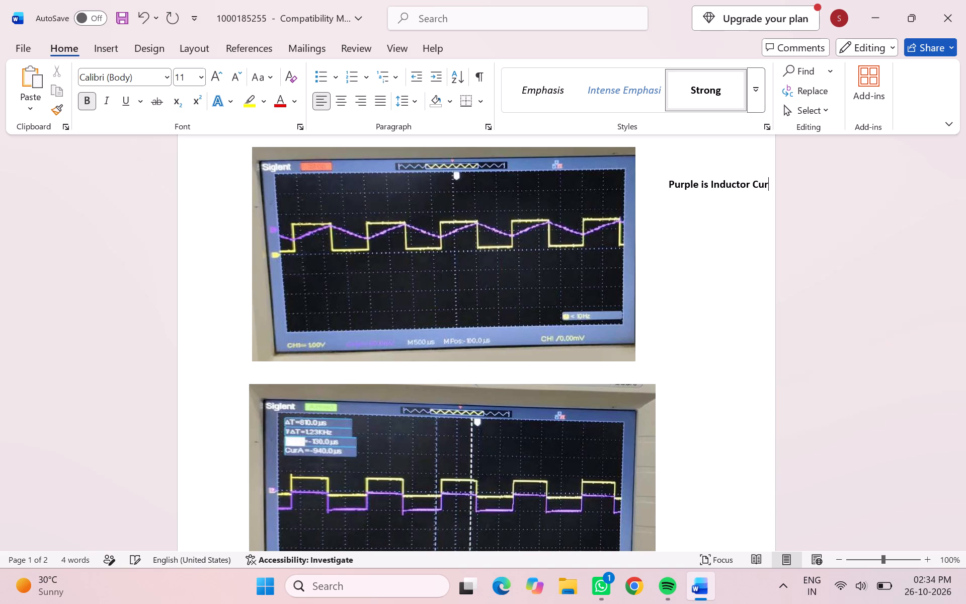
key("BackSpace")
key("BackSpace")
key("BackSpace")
Start a new line after the "Purple is Inductor" label and try placing the cursor directly beneath it.
key("Return")
left_click(671, 192)
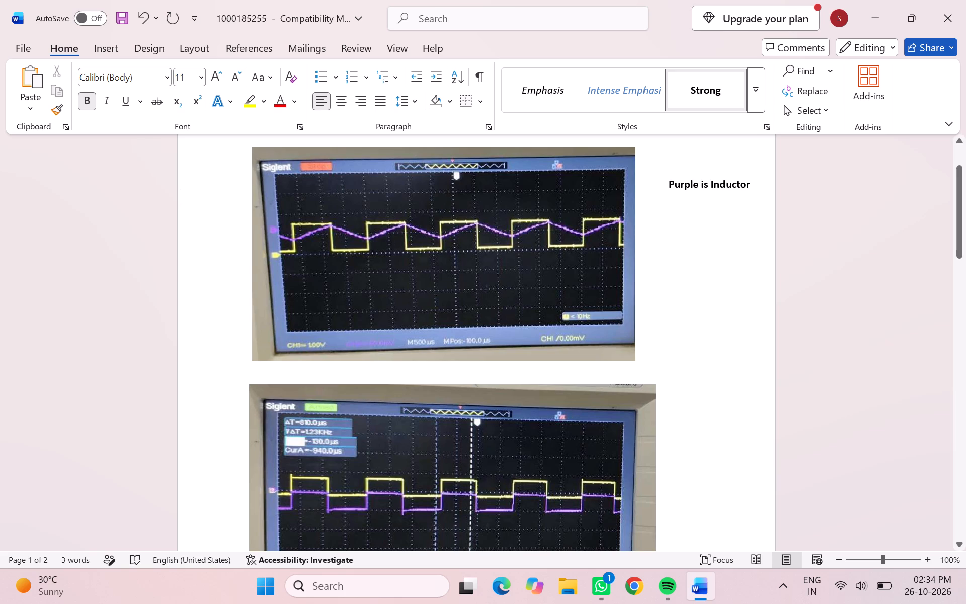
left_click(706, 194)
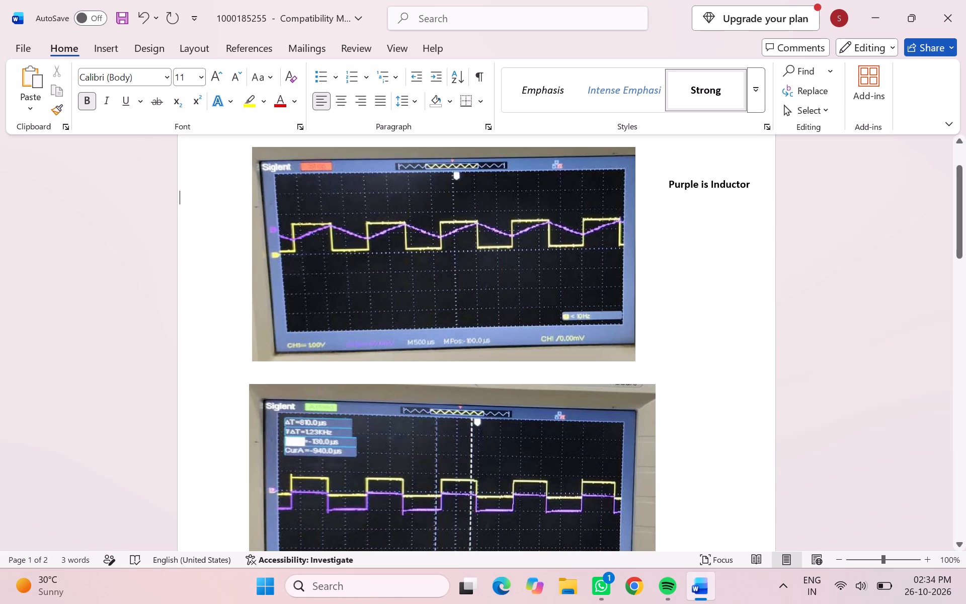
Try centering the "Purple is Inductor" label, and set its line to left alignment instead.
left_click(752, 184)
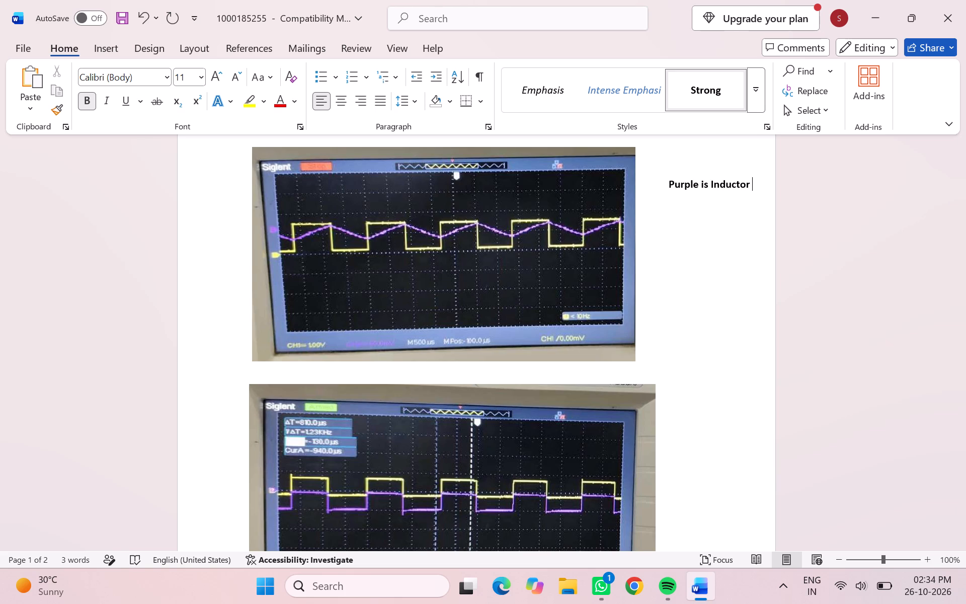
left_click(342, 98)
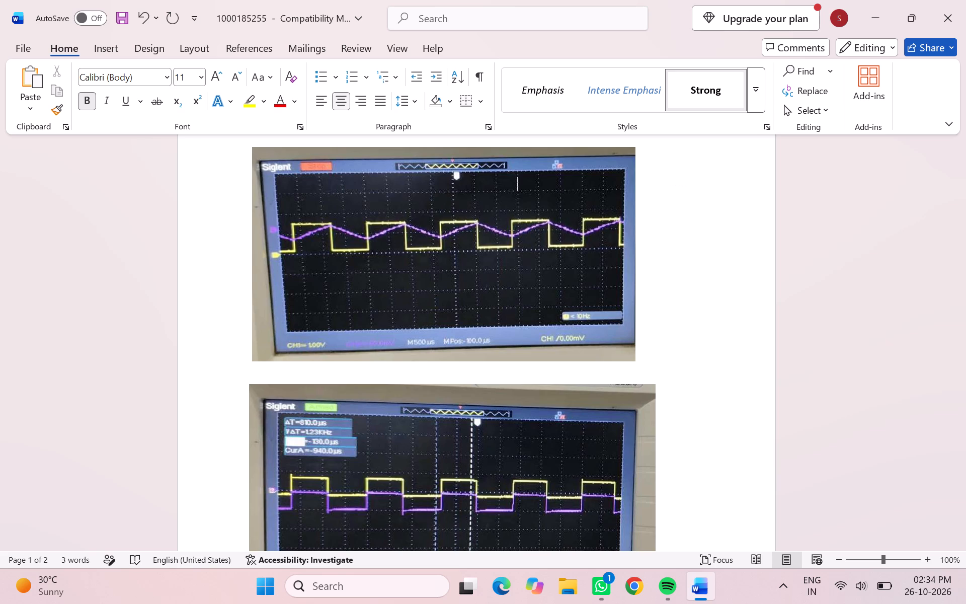
left_click(314, 98)
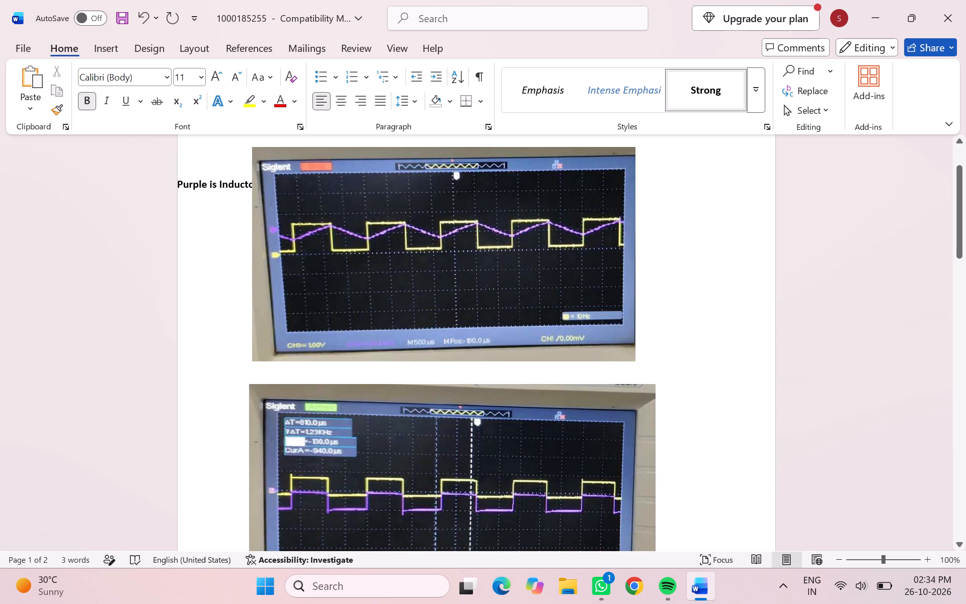
Select the whole "Purple is Inductor" label text at the left margin of the page.
left_click_drag(177, 185, 281, 183)
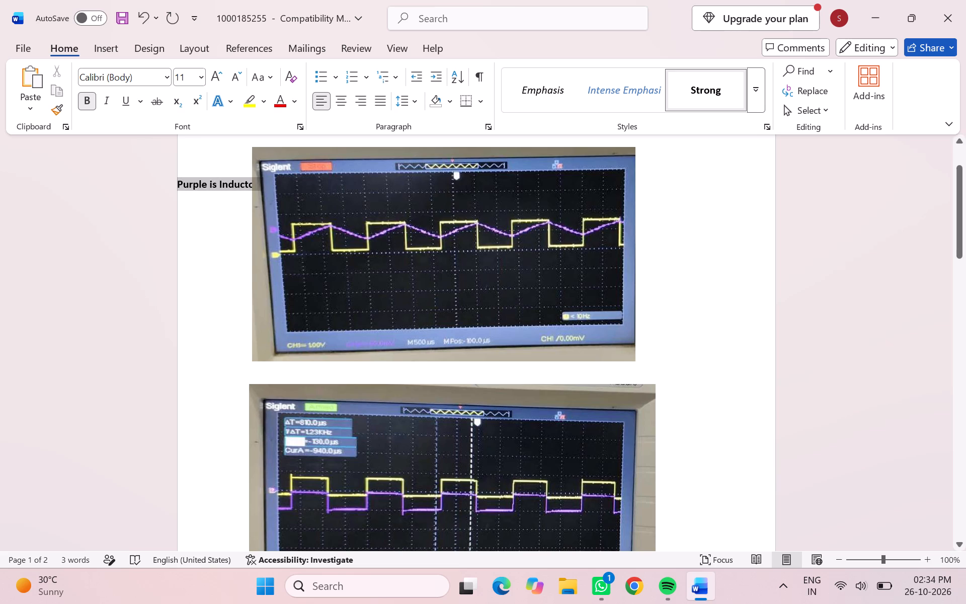
left_click_drag(281, 183, 285, 184)
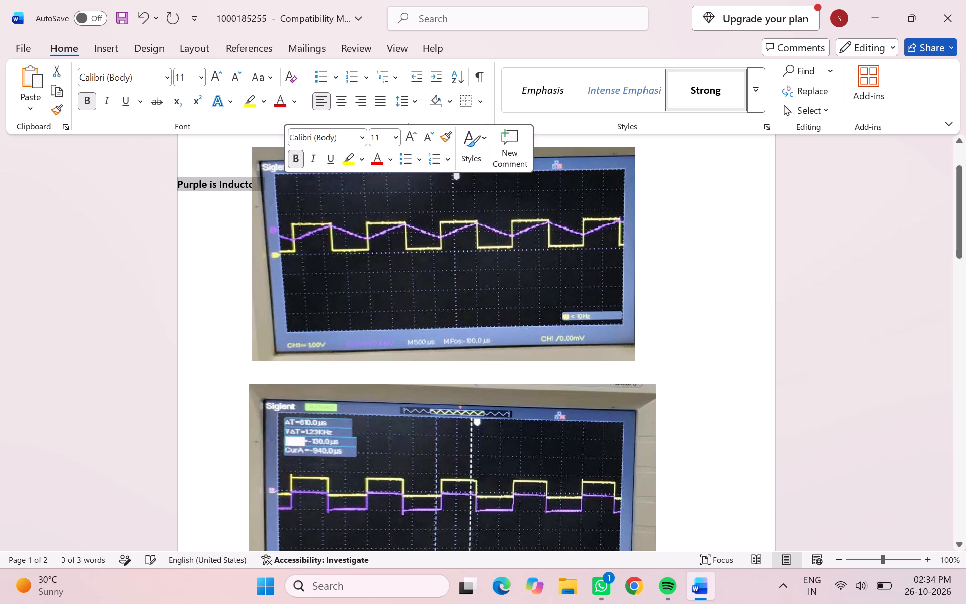